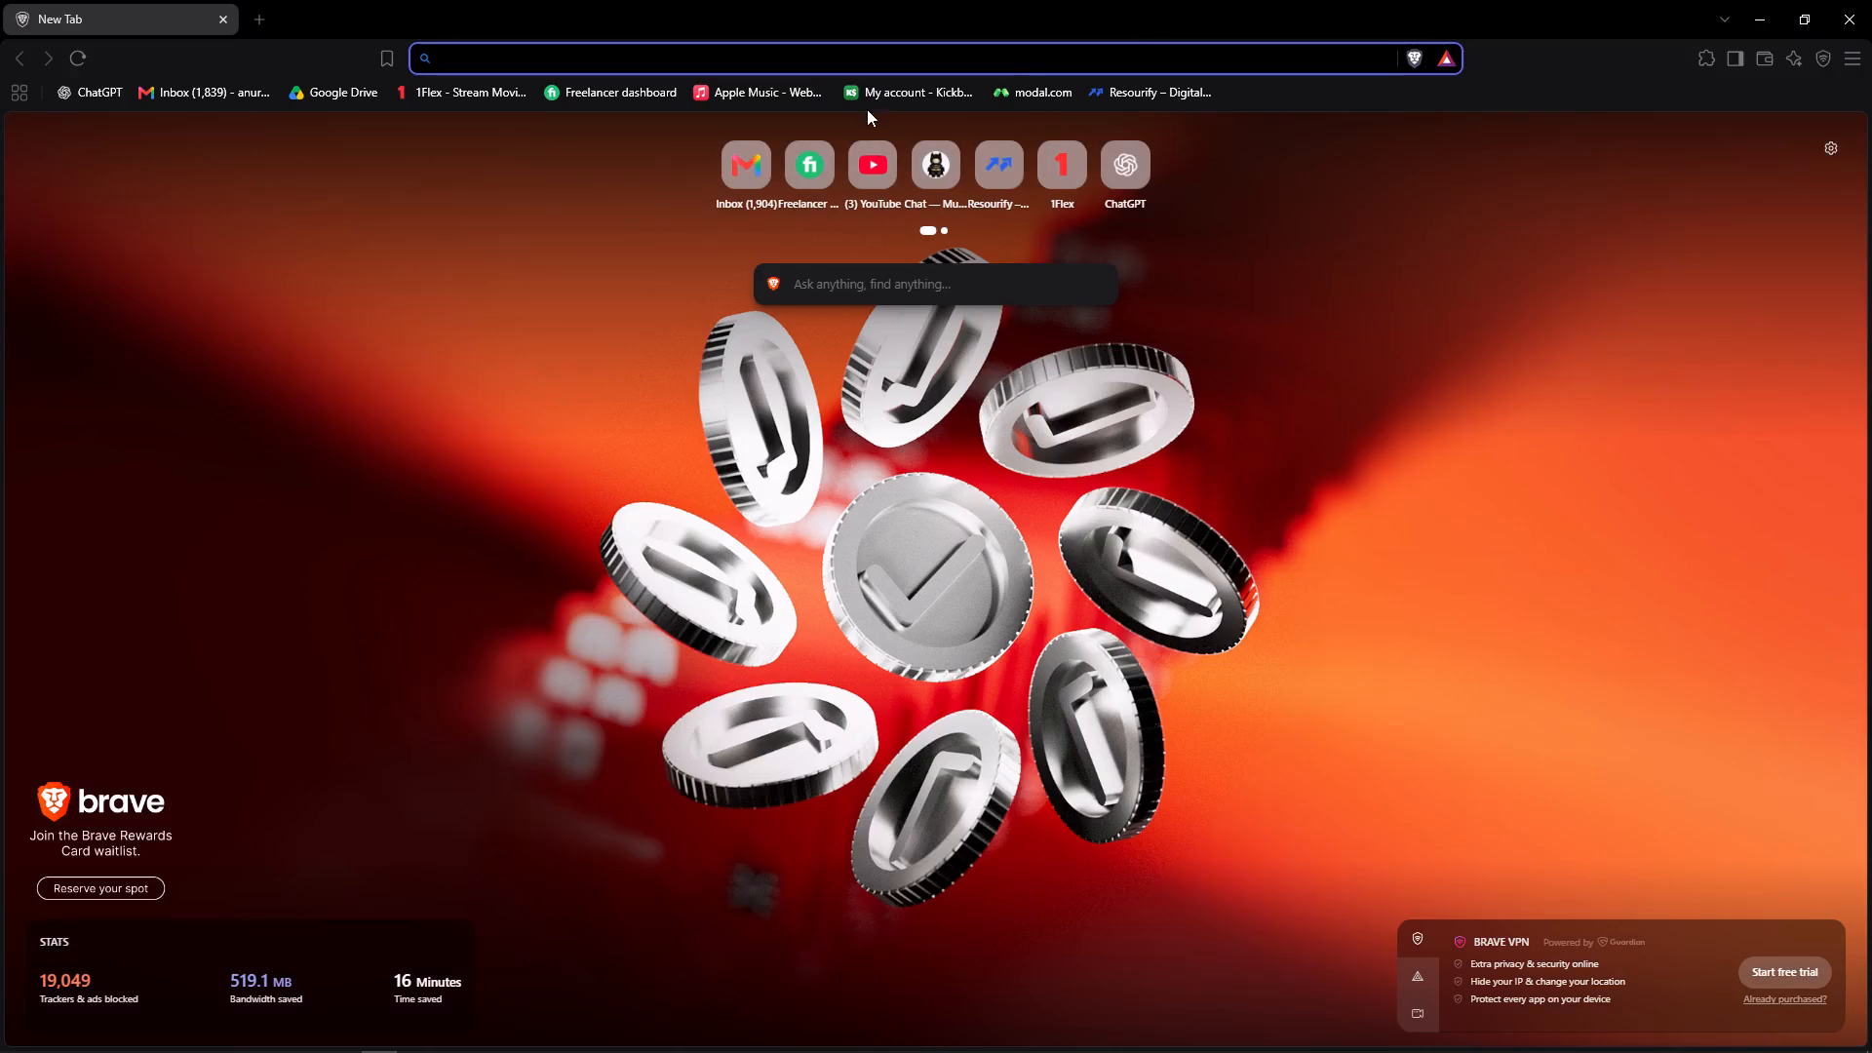
{"action": "type", "text": "ca"}
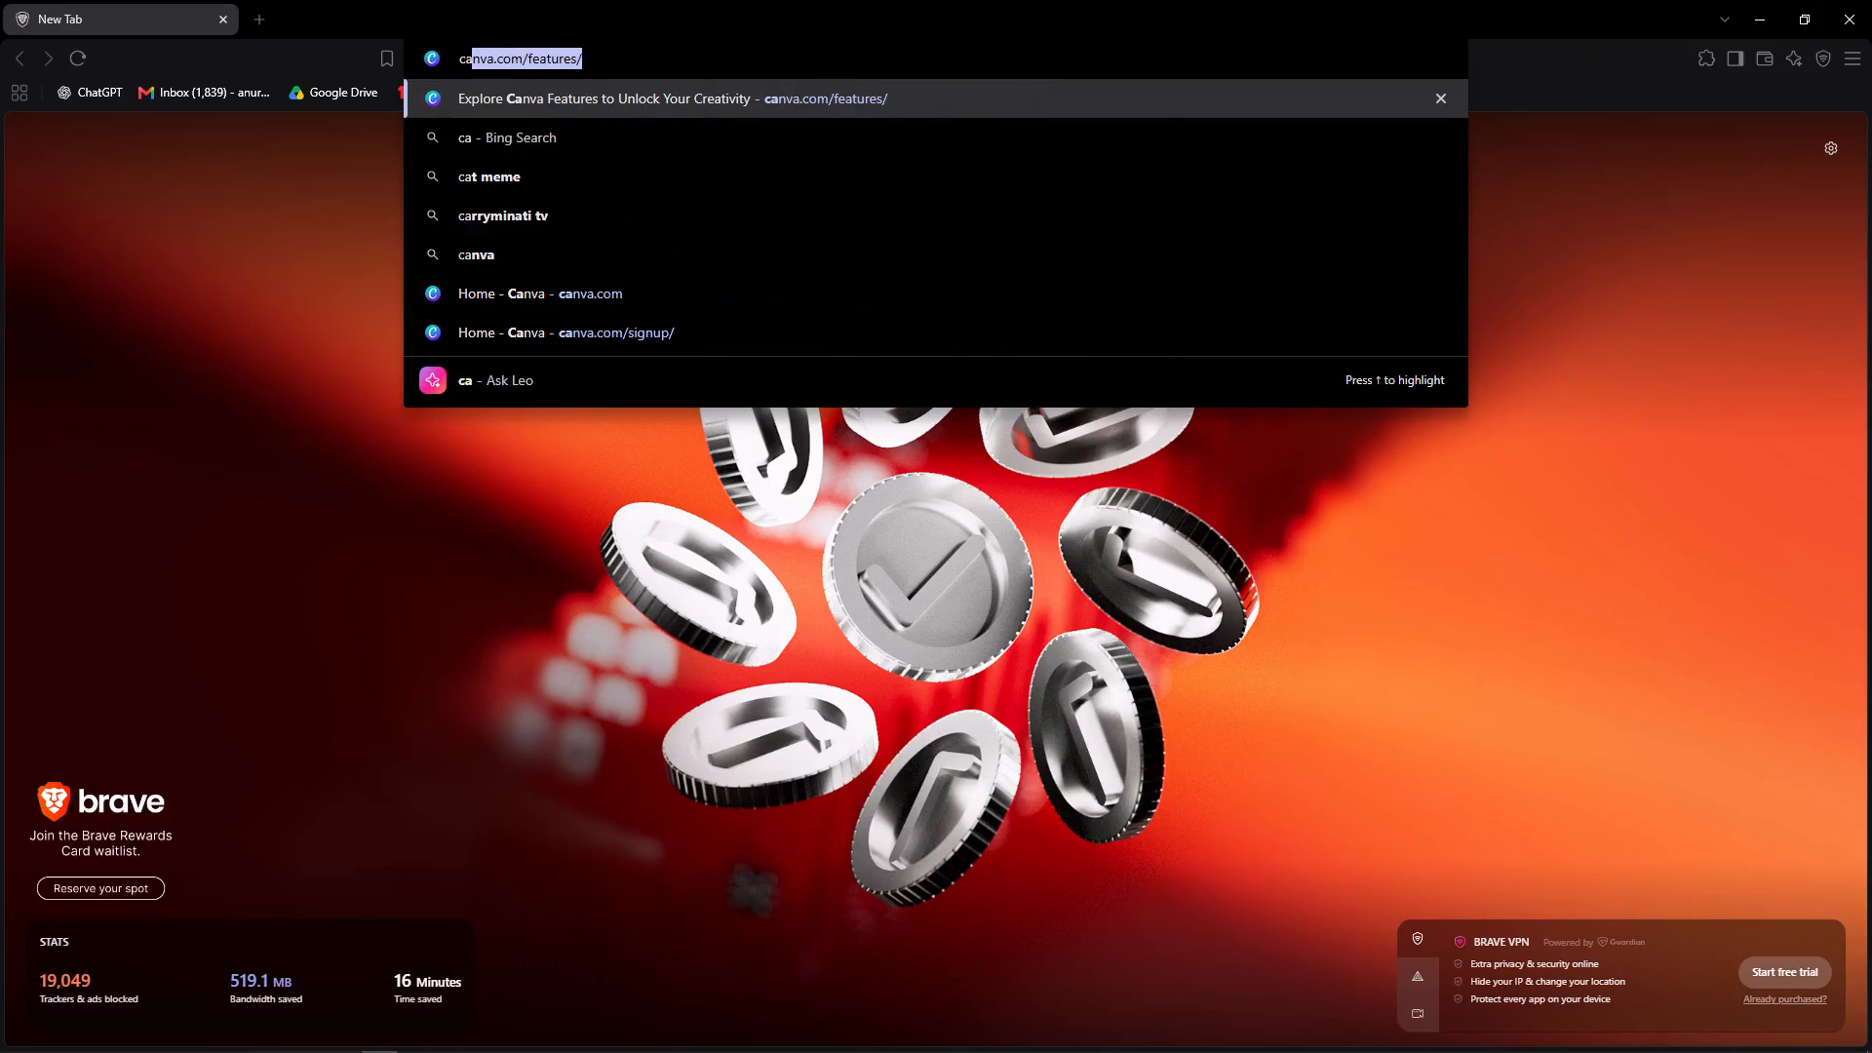
{"action": "key", "text": "n"}
{"action": "key", "text": "Return"}
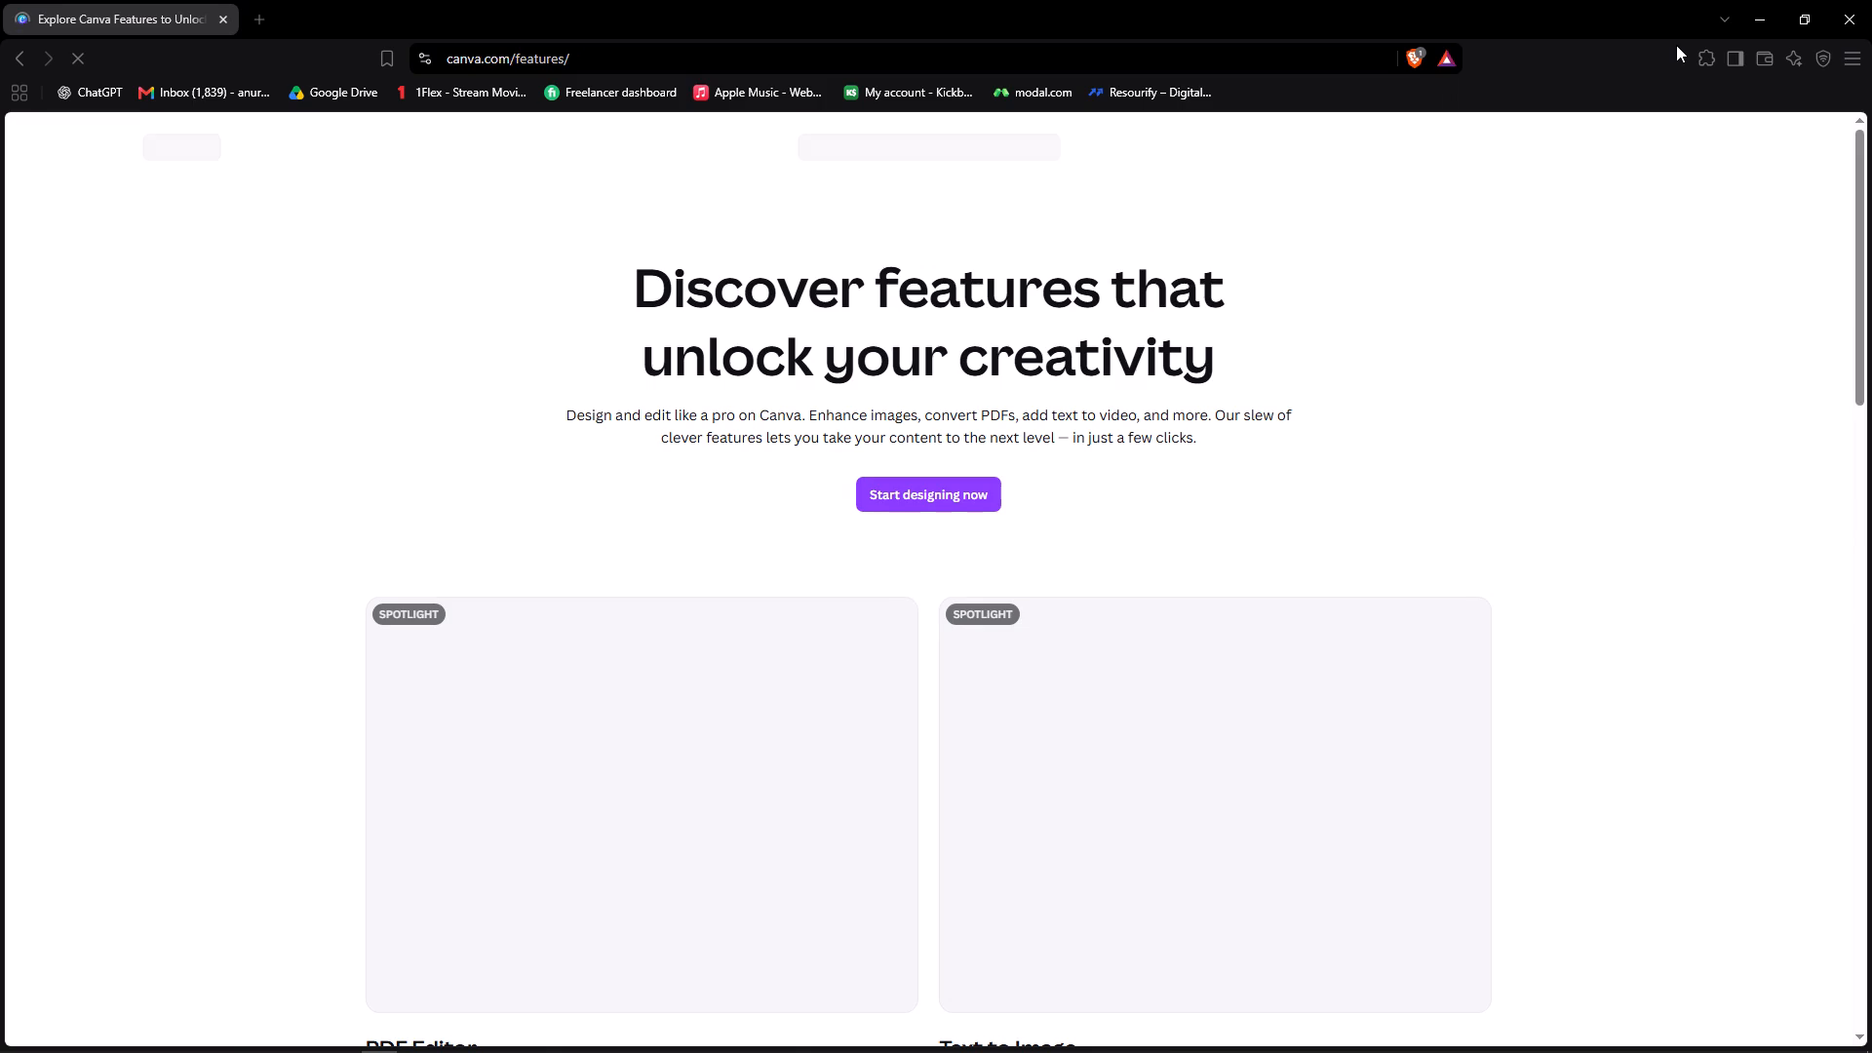
{"action": "left_click", "coordinate": [925, 491]}
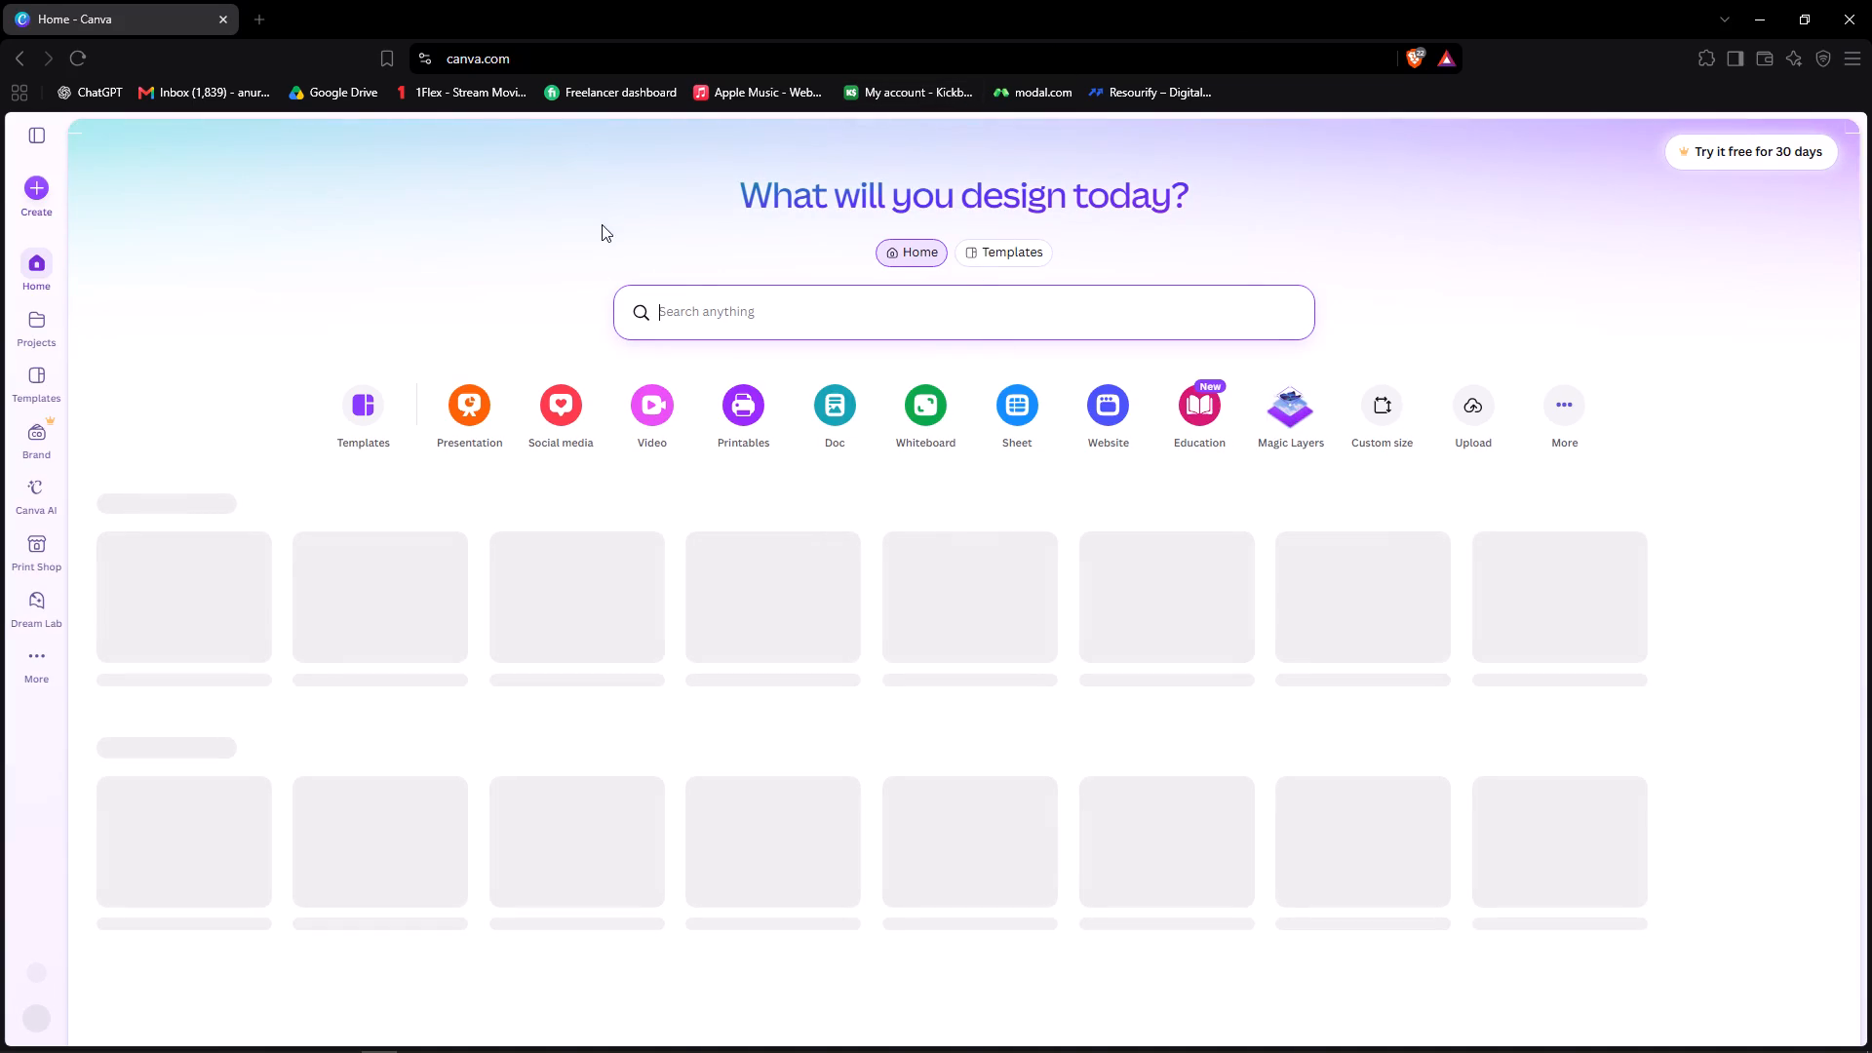
Open the first Untitled Design from the recent designs and close the Canva home page.
{"action": "scroll", "coordinate": [1107, 0], "scroll_direction": "up", "scroll_amount": 4}
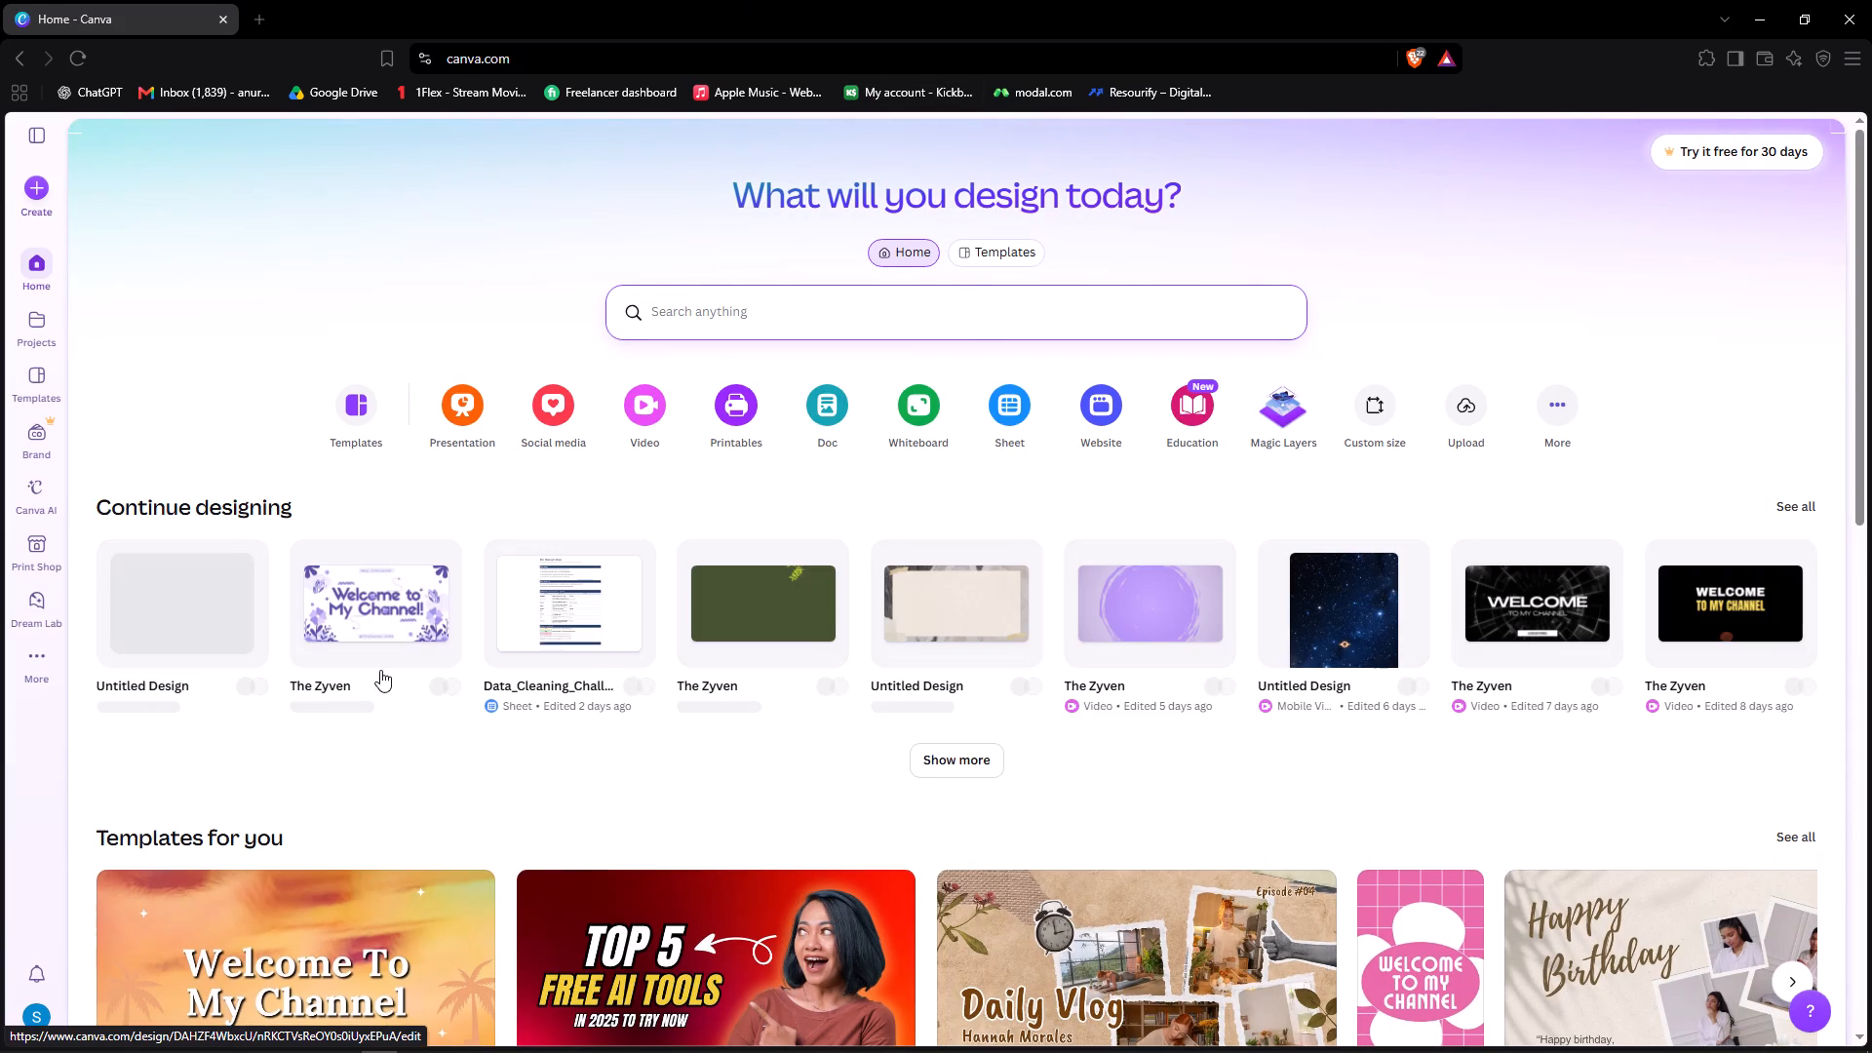
{"action": "left_click", "coordinate": [186, 615]}
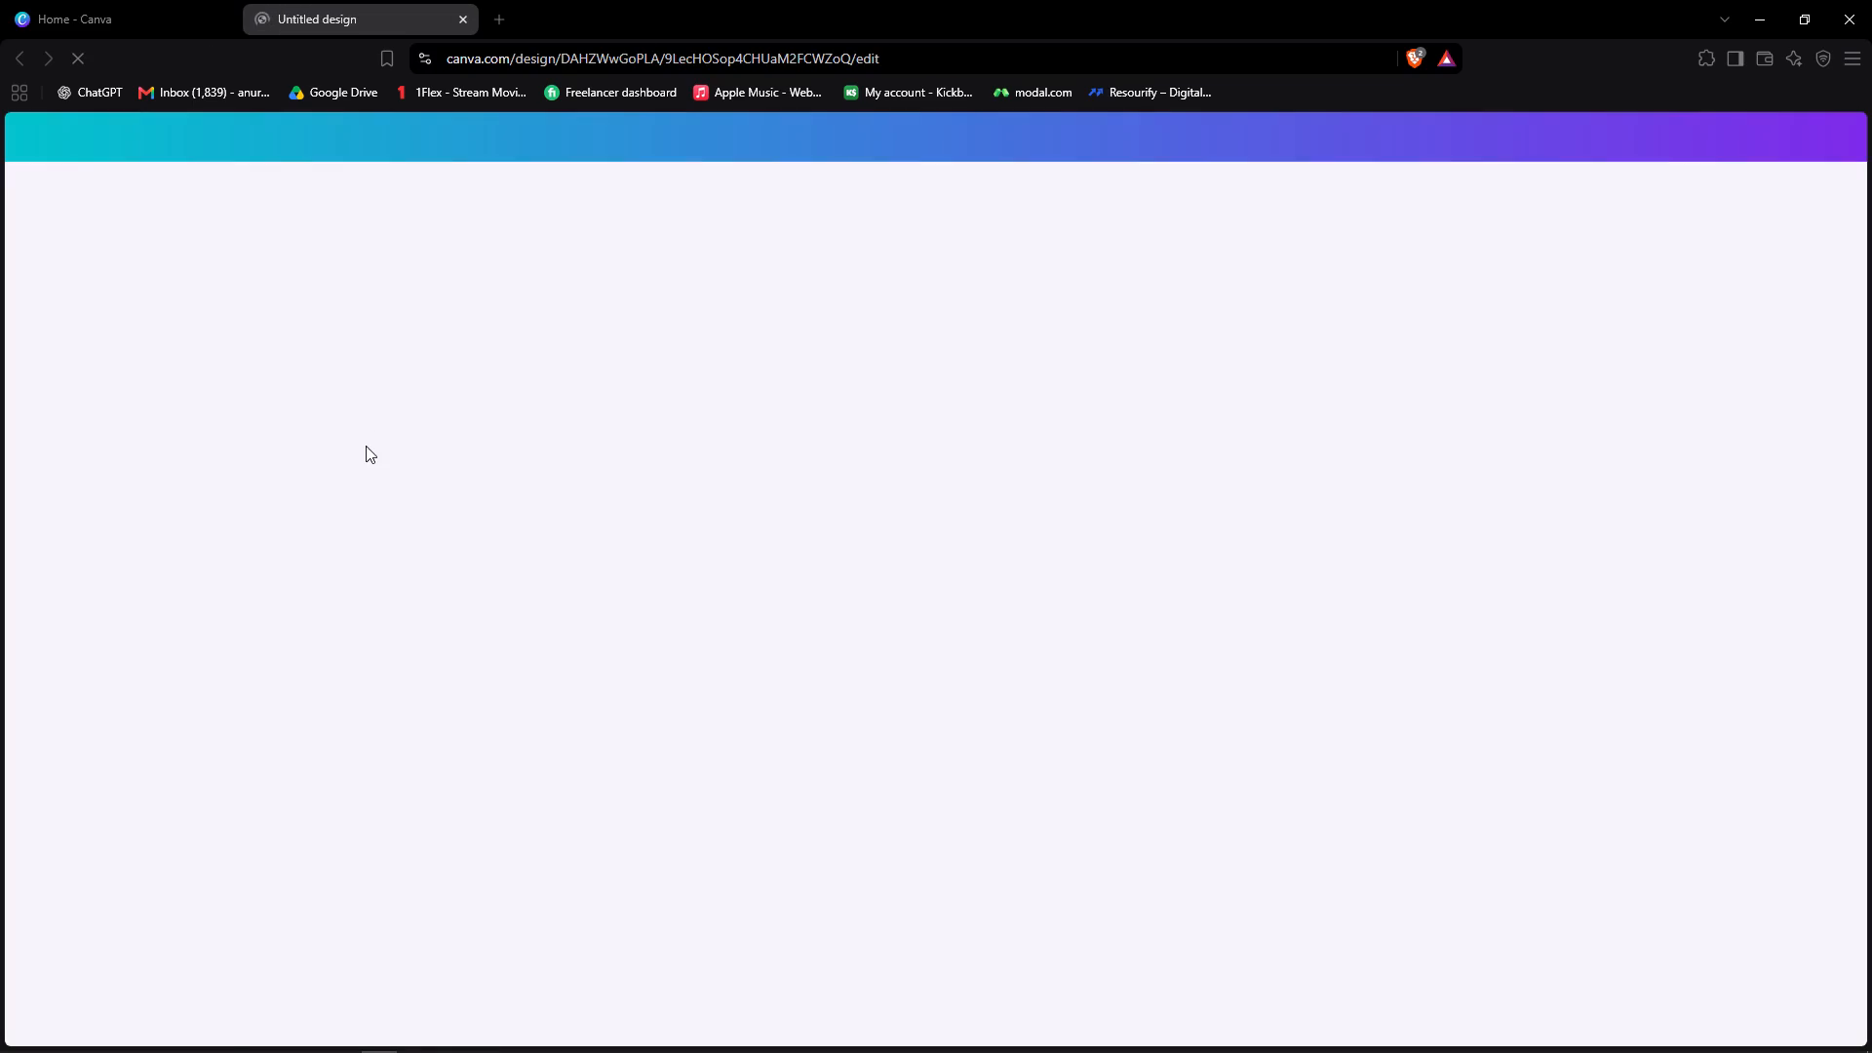
{"action": "left_click", "coordinate": [221, 16]}
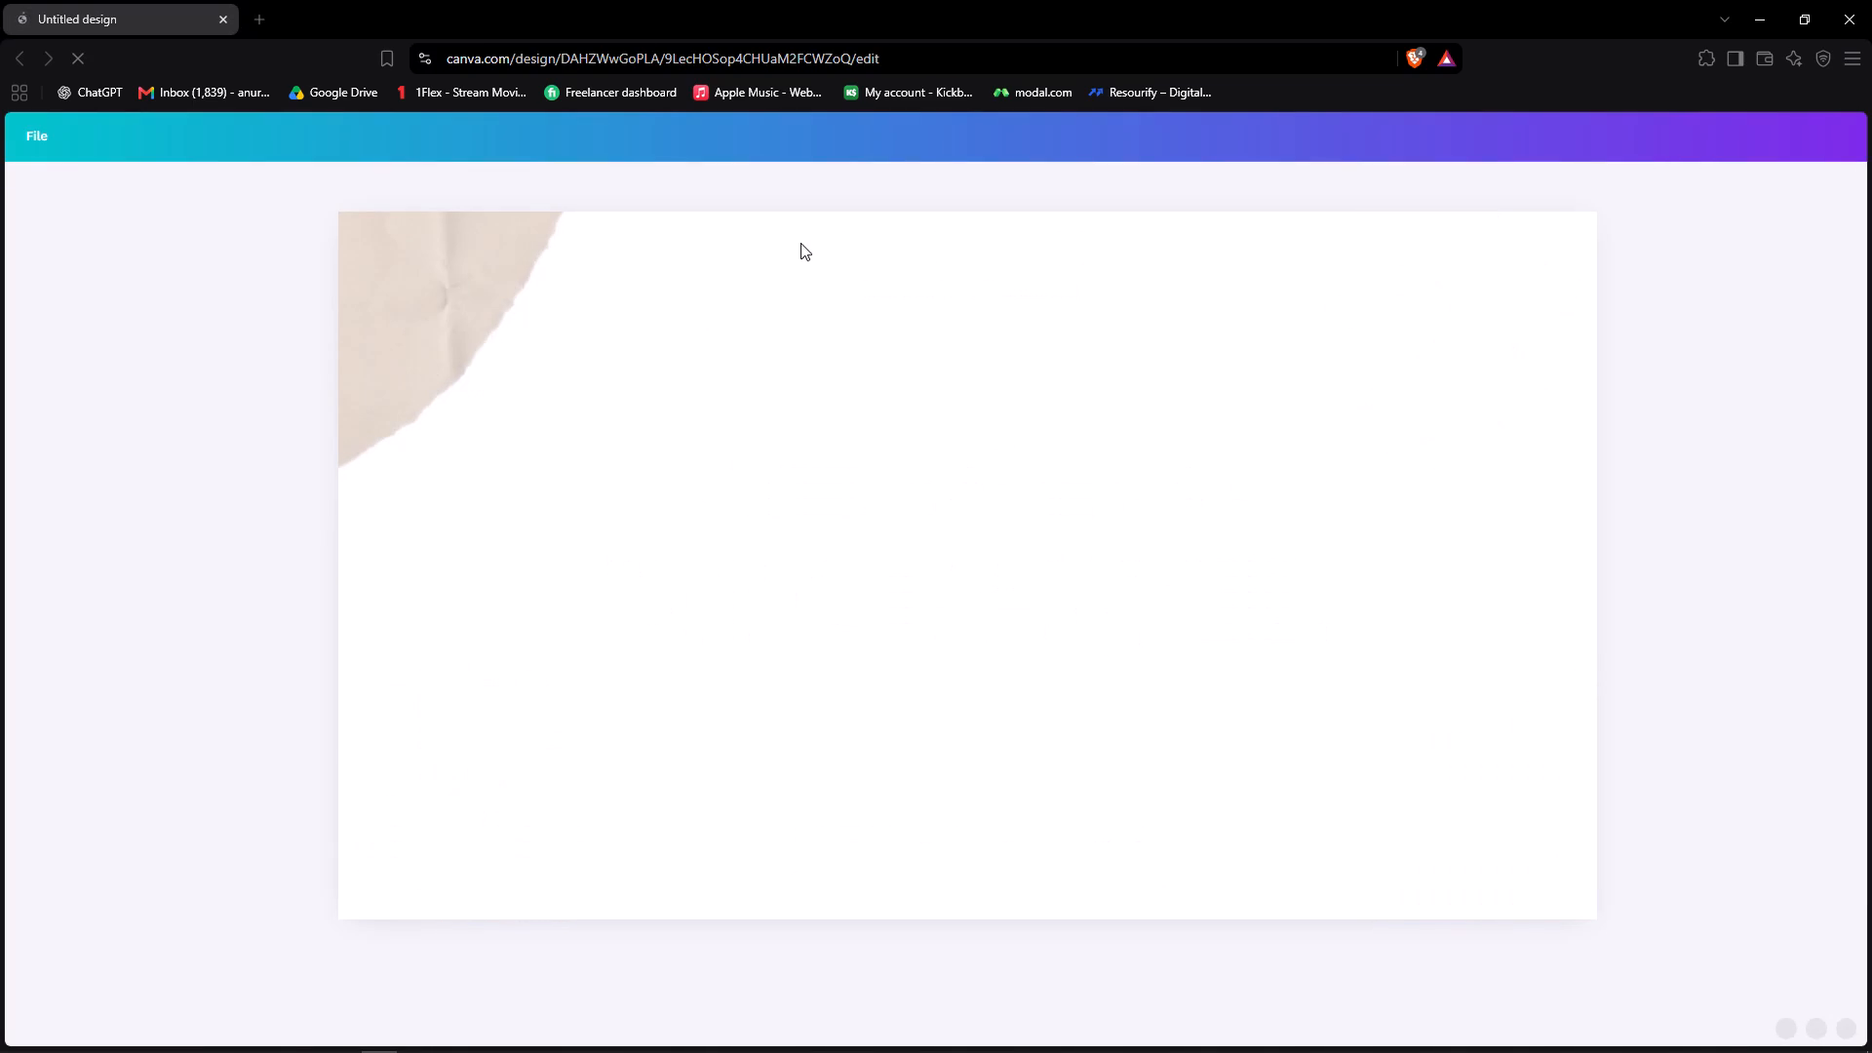
Play through the channel intro video several times to review its animation, pausing while all the text is visible.
{"action": "scroll", "coordinate": [881, 42], "scroll_direction": "down", "scroll_amount": 7}
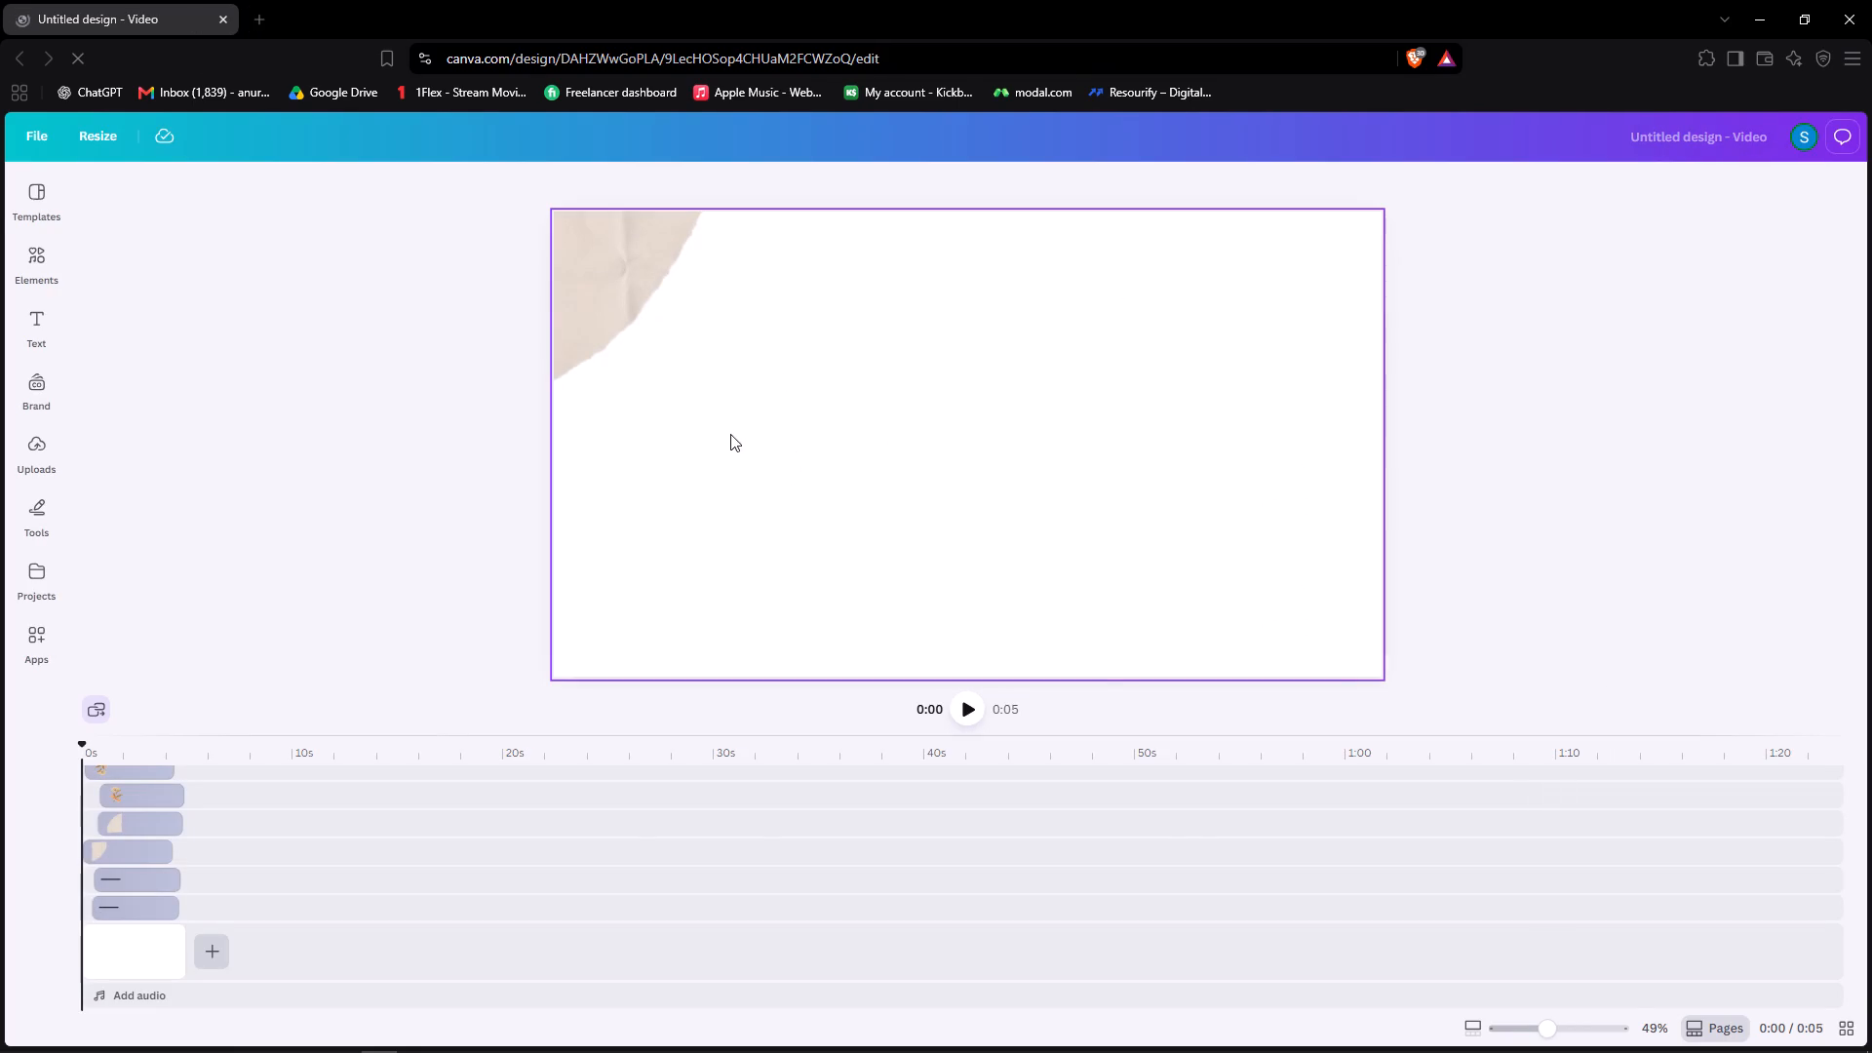
{"action": "left_click", "coordinate": [960, 710]}
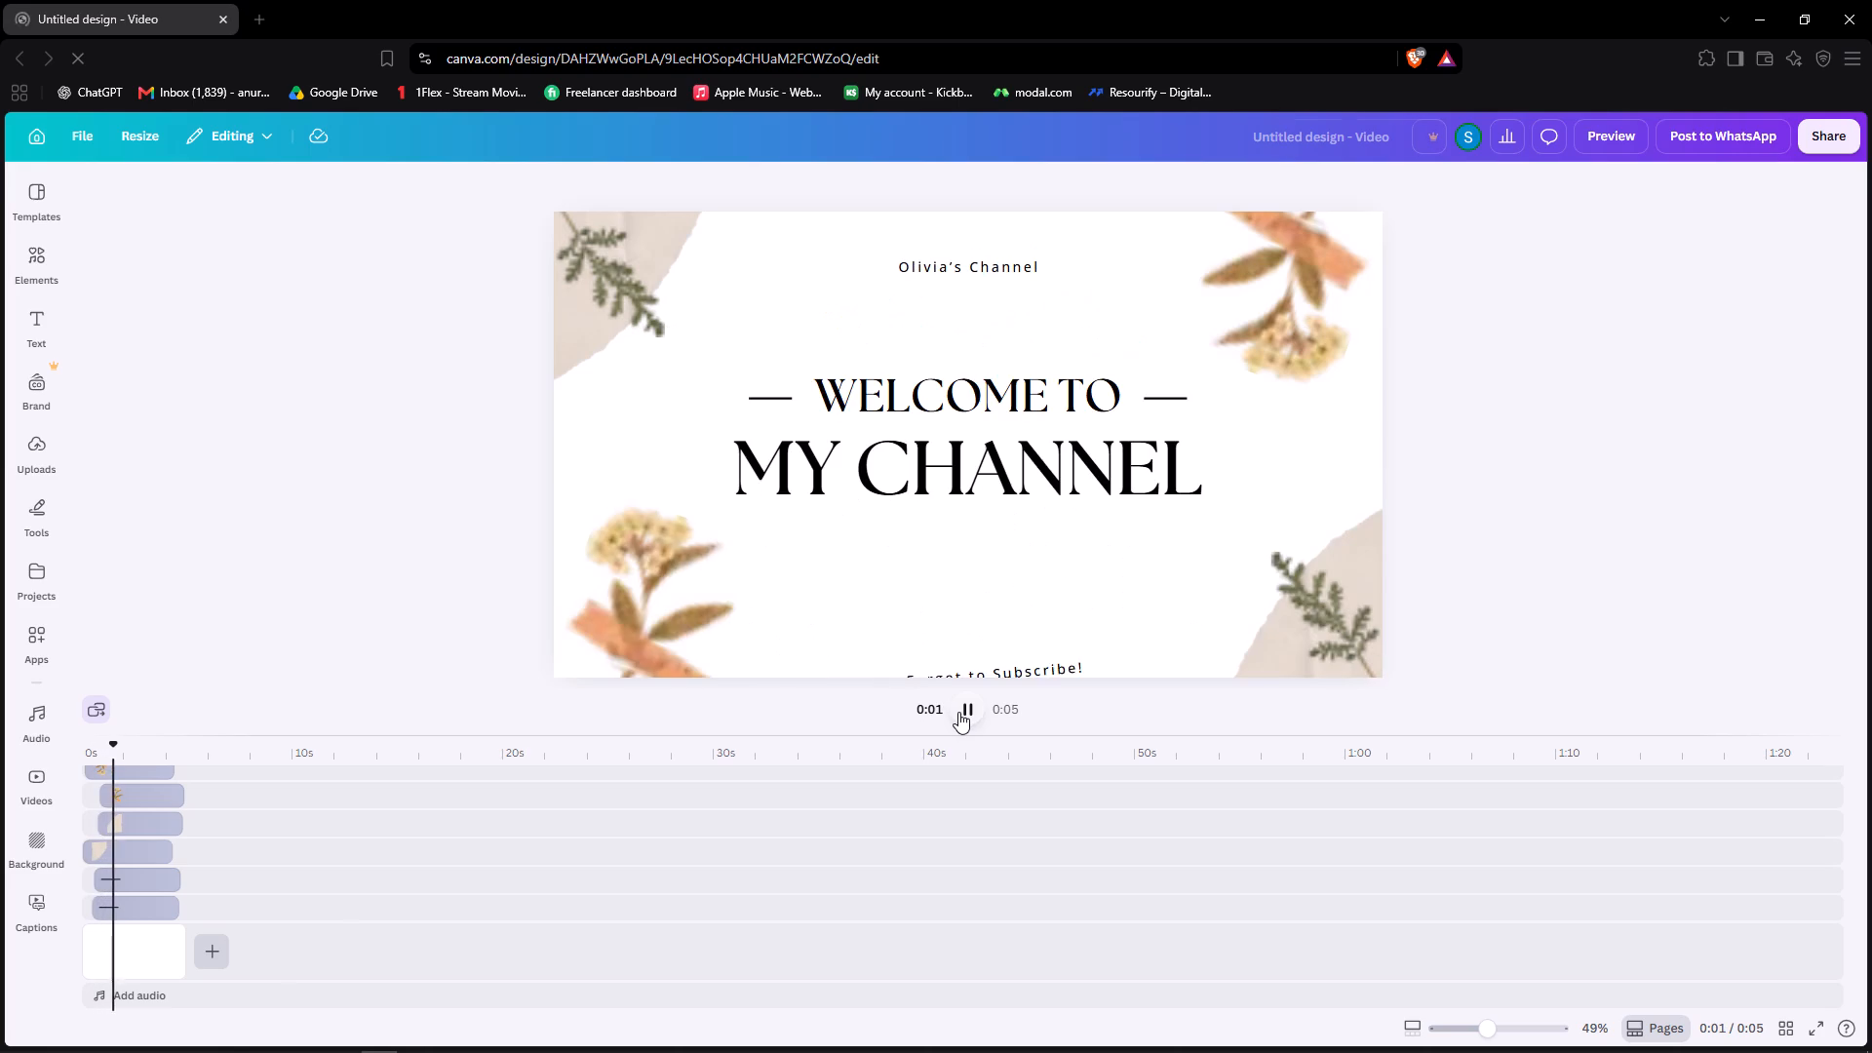
{"action": "left_click", "coordinate": [957, 711]}
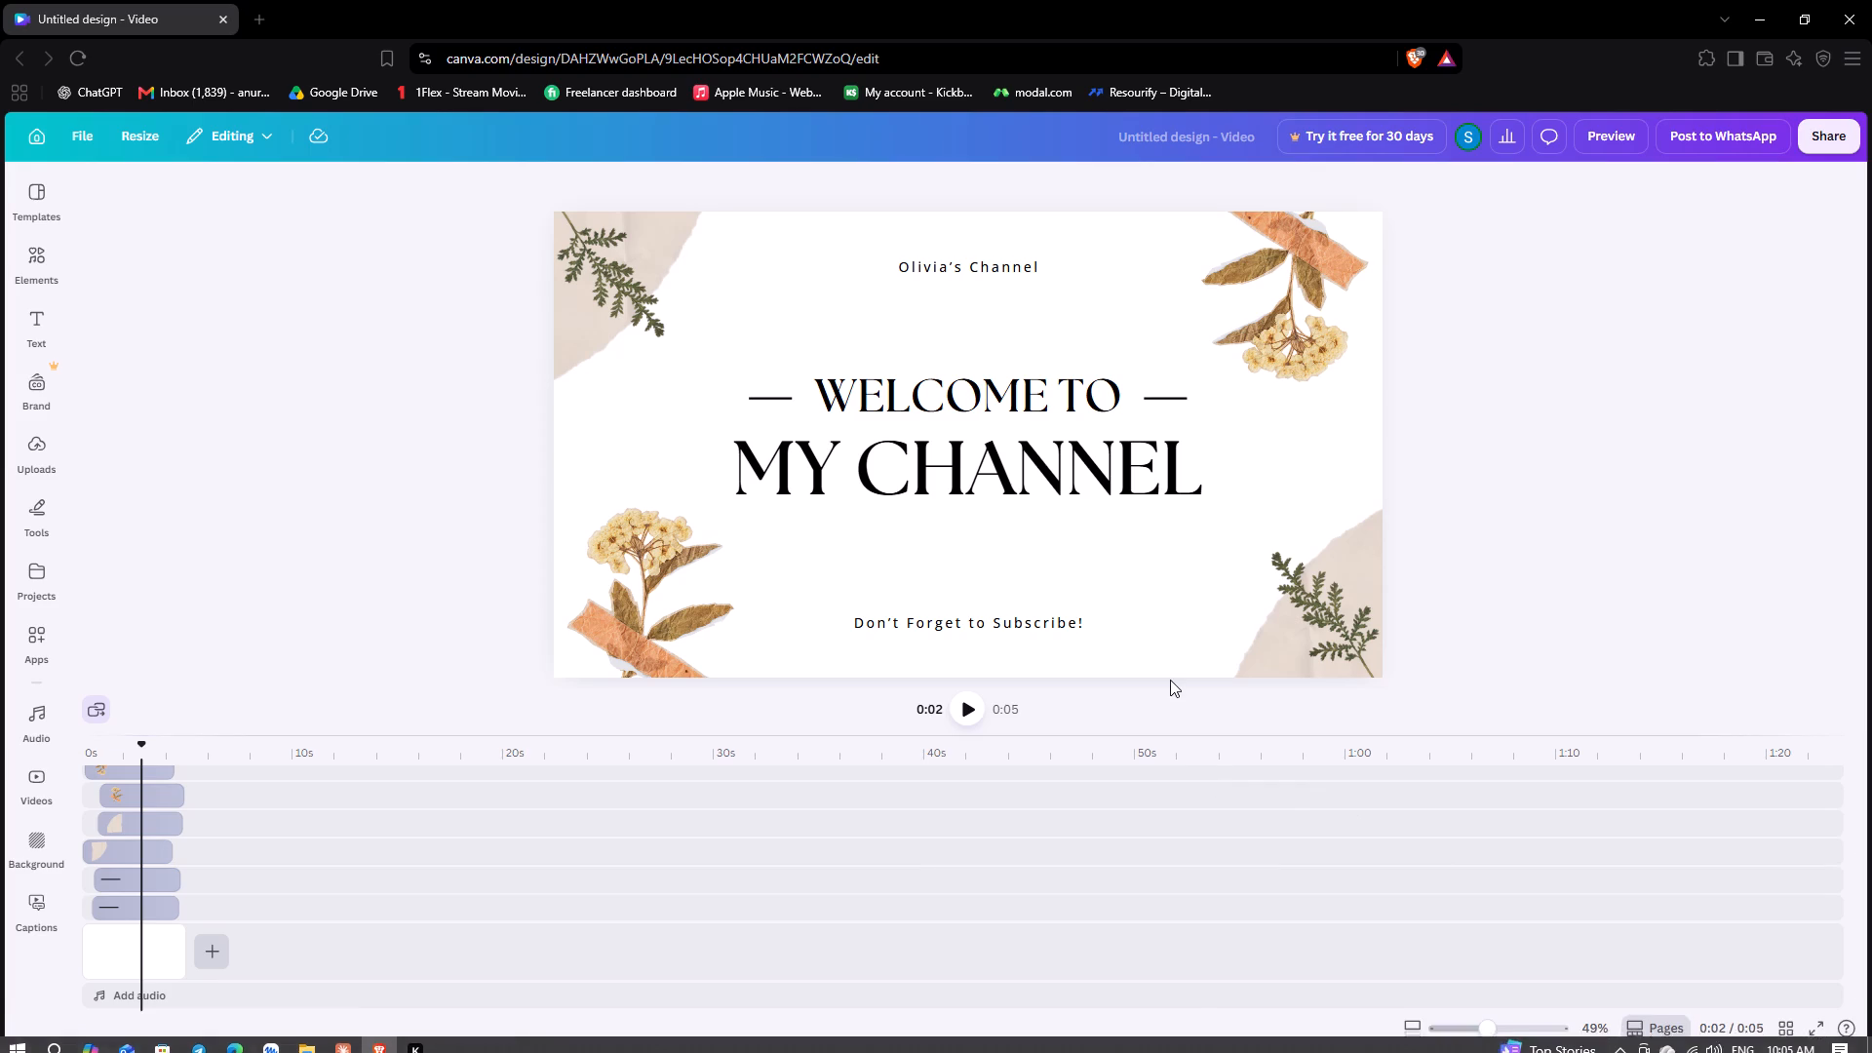
{"action": "left_click", "coordinate": [960, 714]}
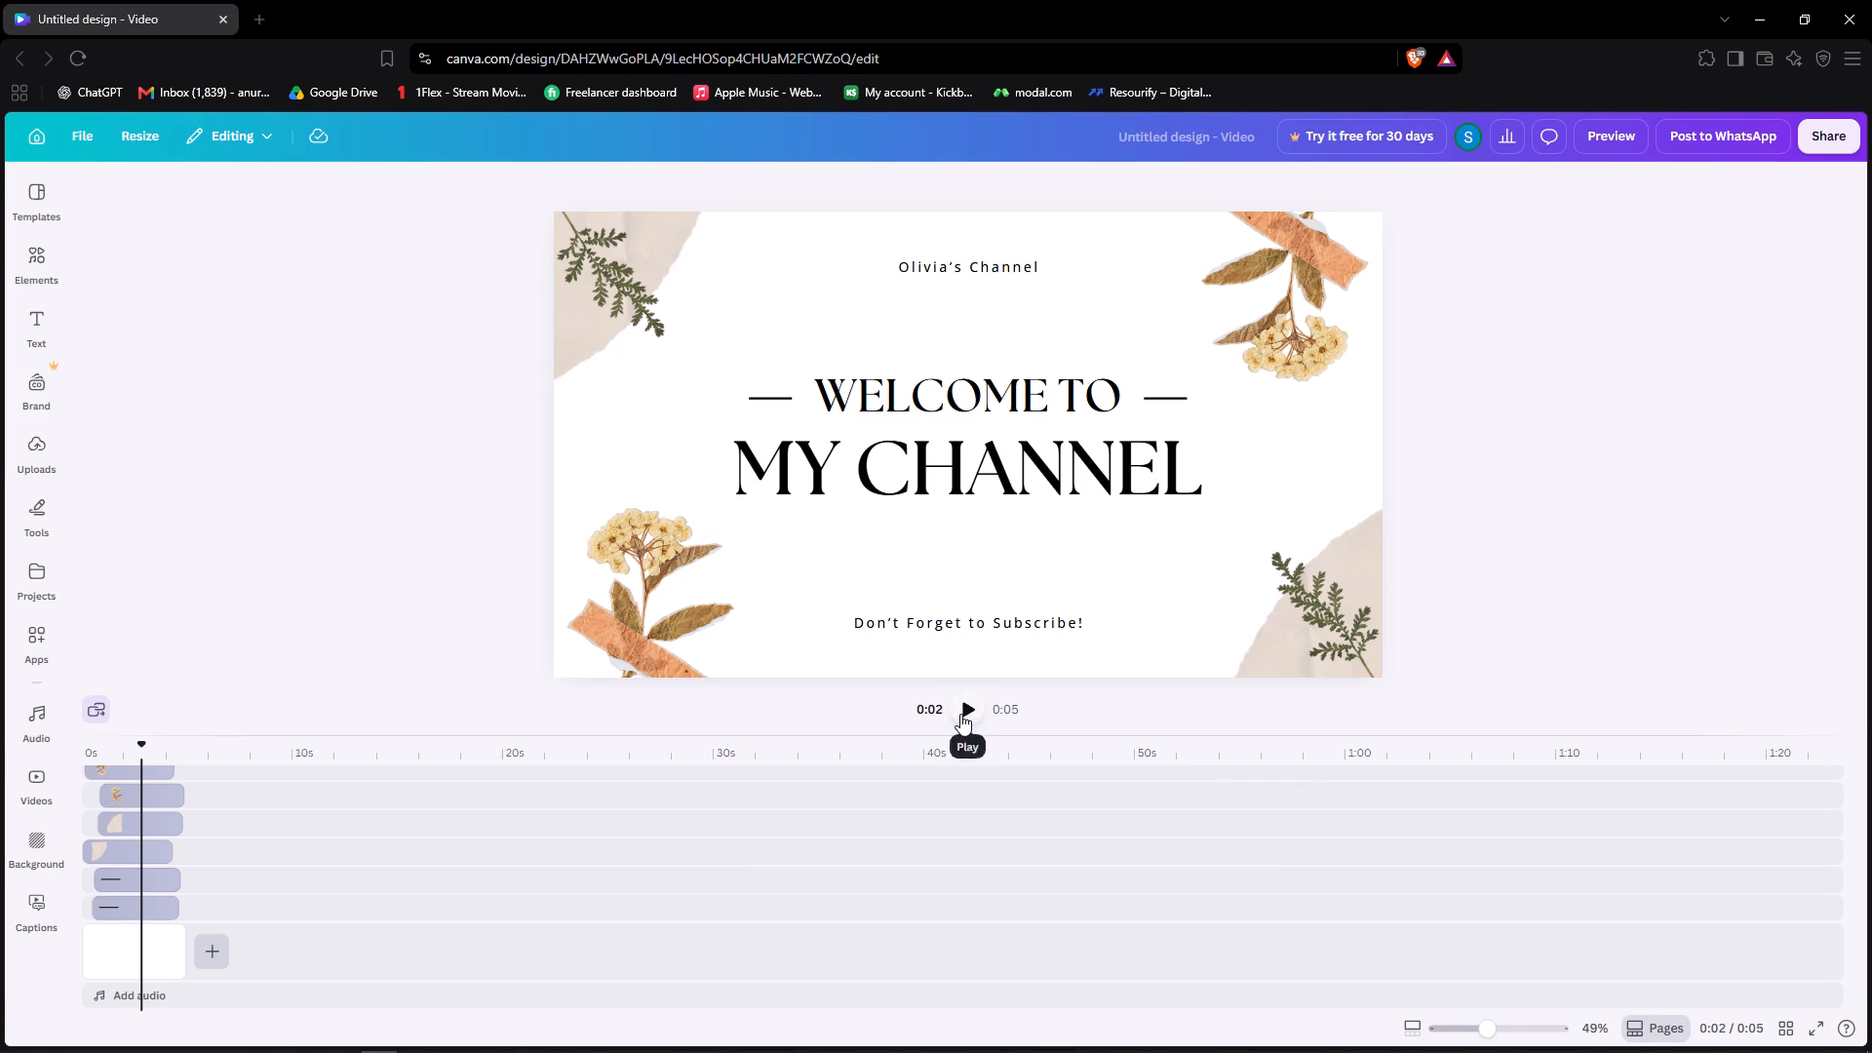
{"action": "left_click", "coordinate": [962, 709]}
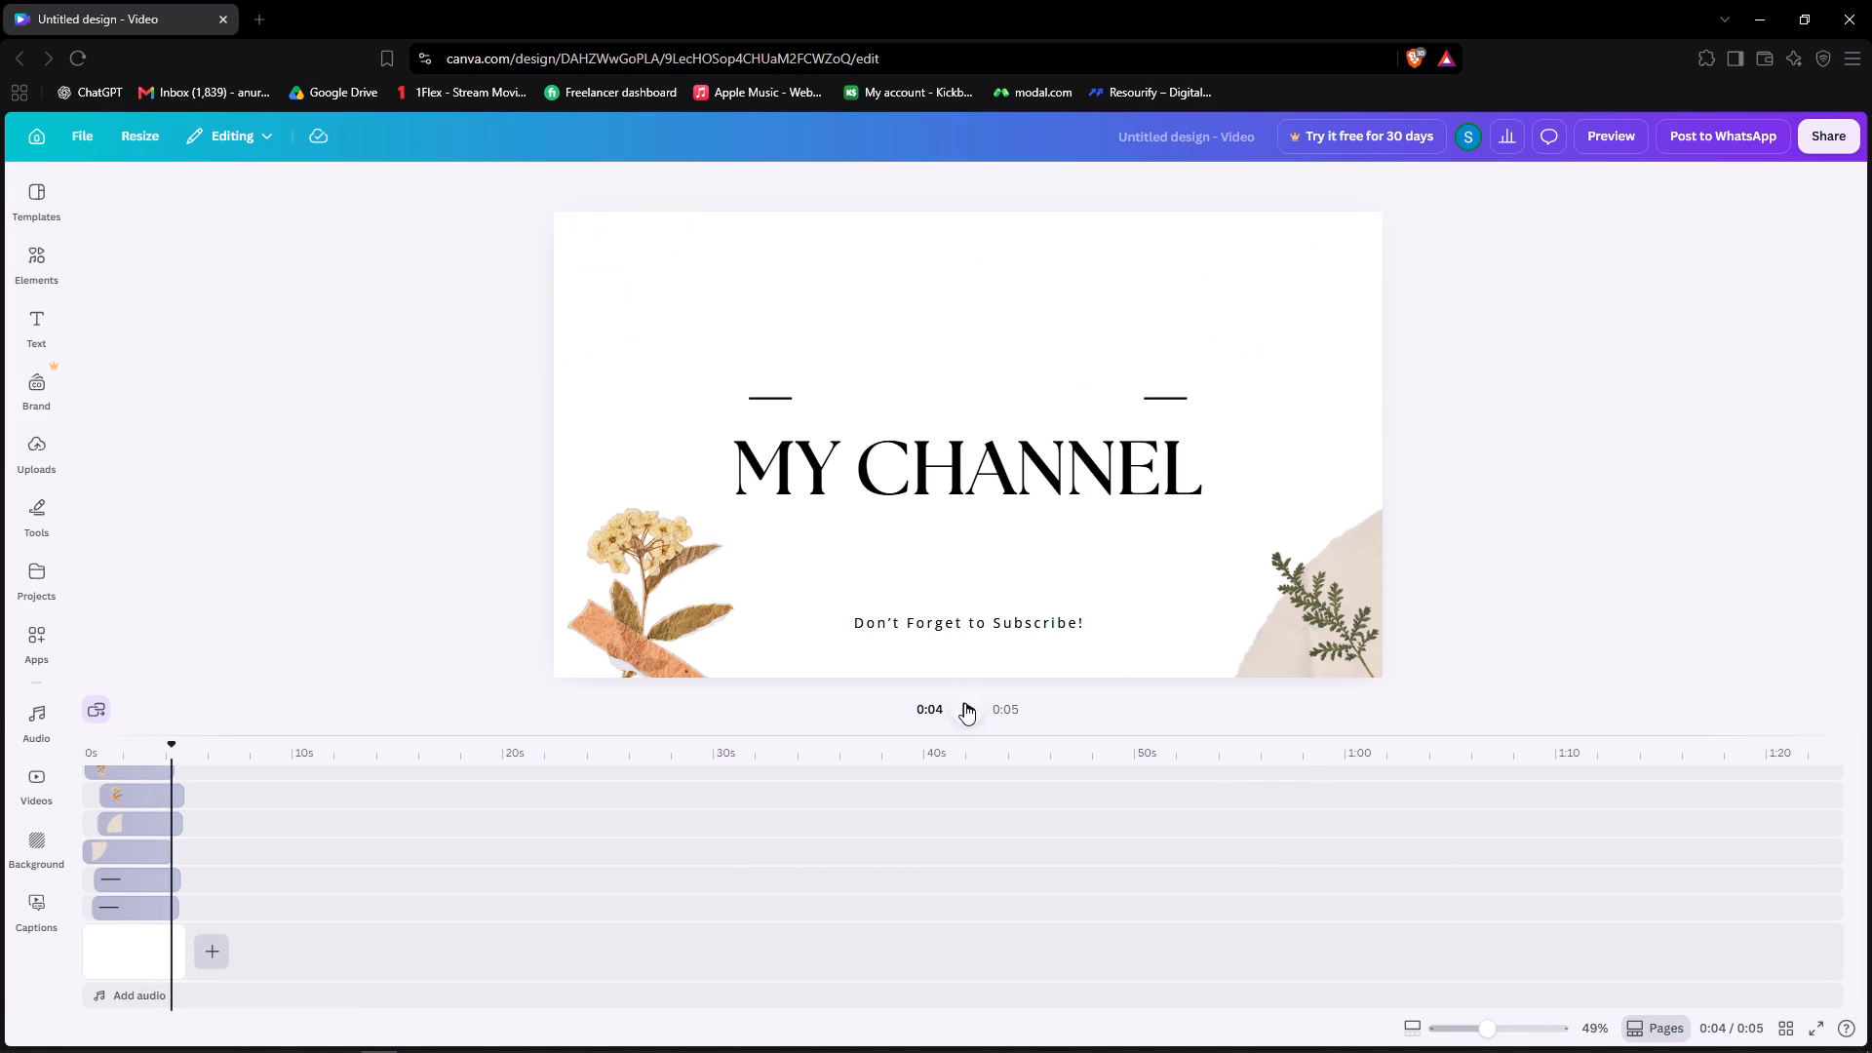
{"action": "left_click", "coordinate": [964, 702]}
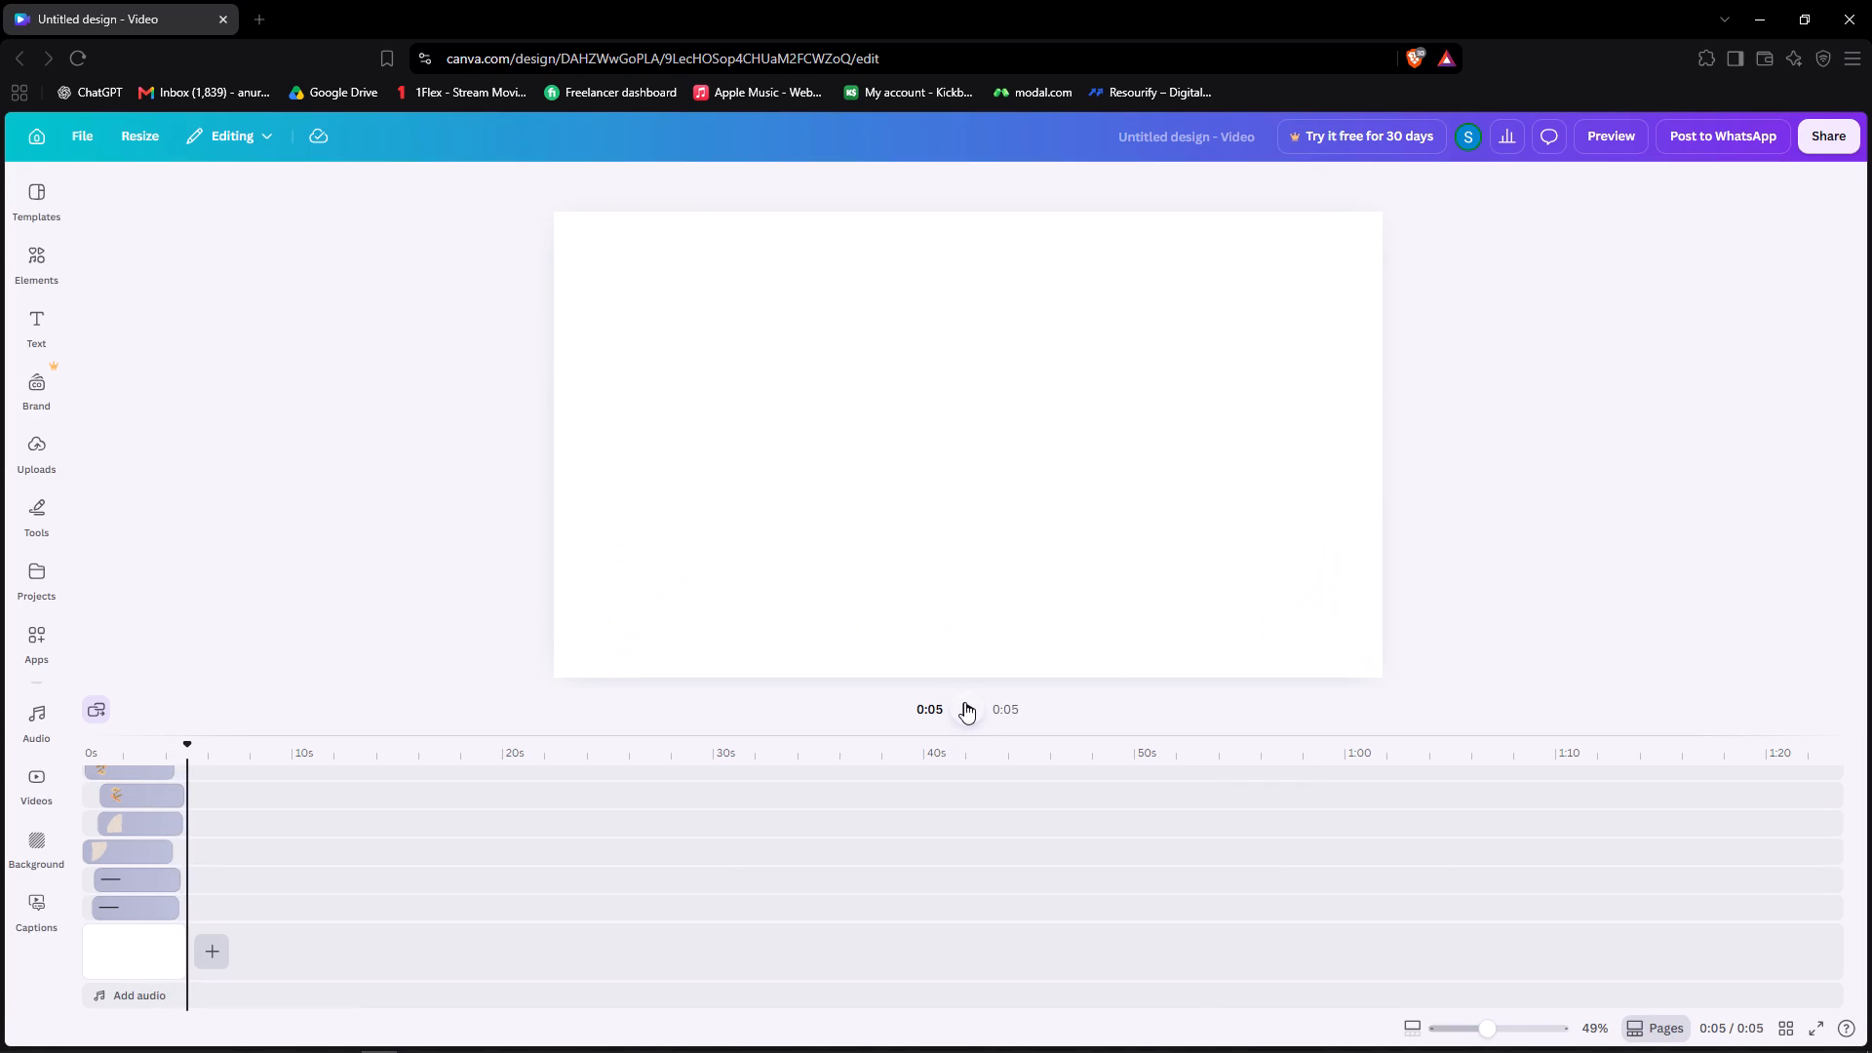
{"action": "left_click", "coordinate": [964, 702]}
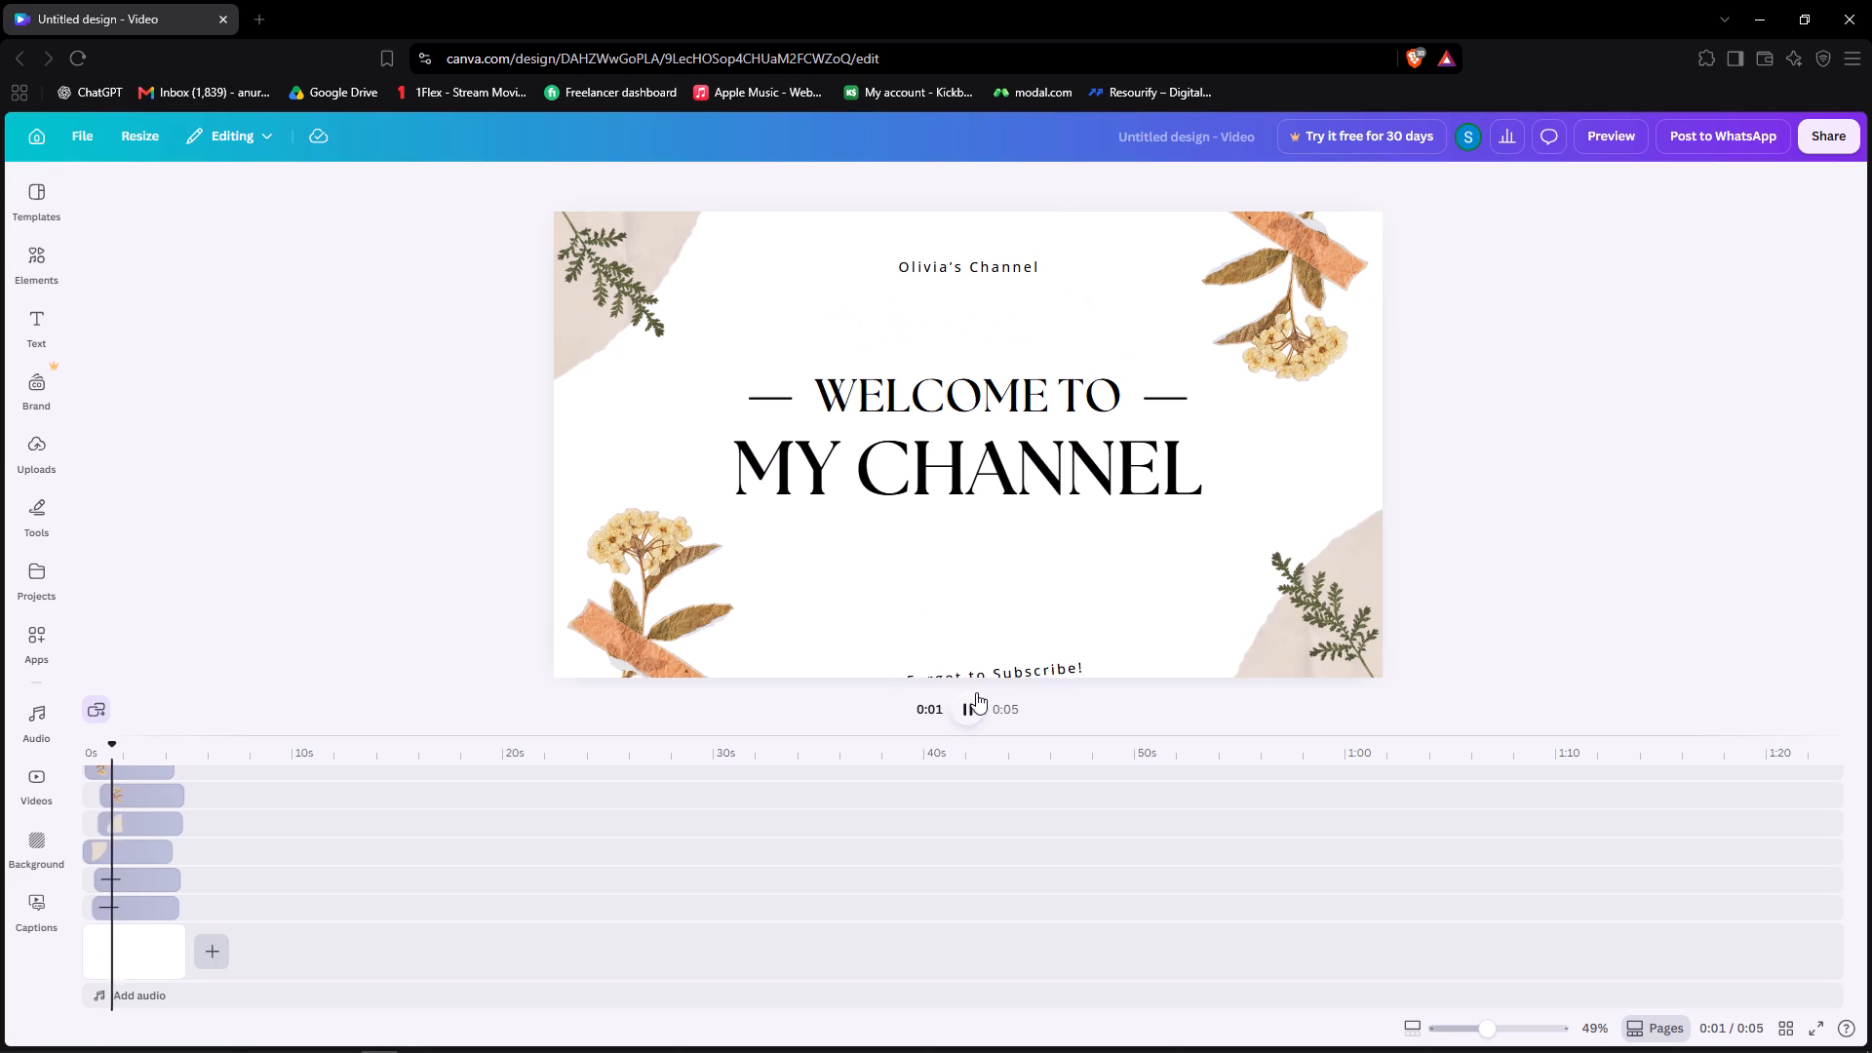
{"action": "left_click", "coordinate": [976, 692]}
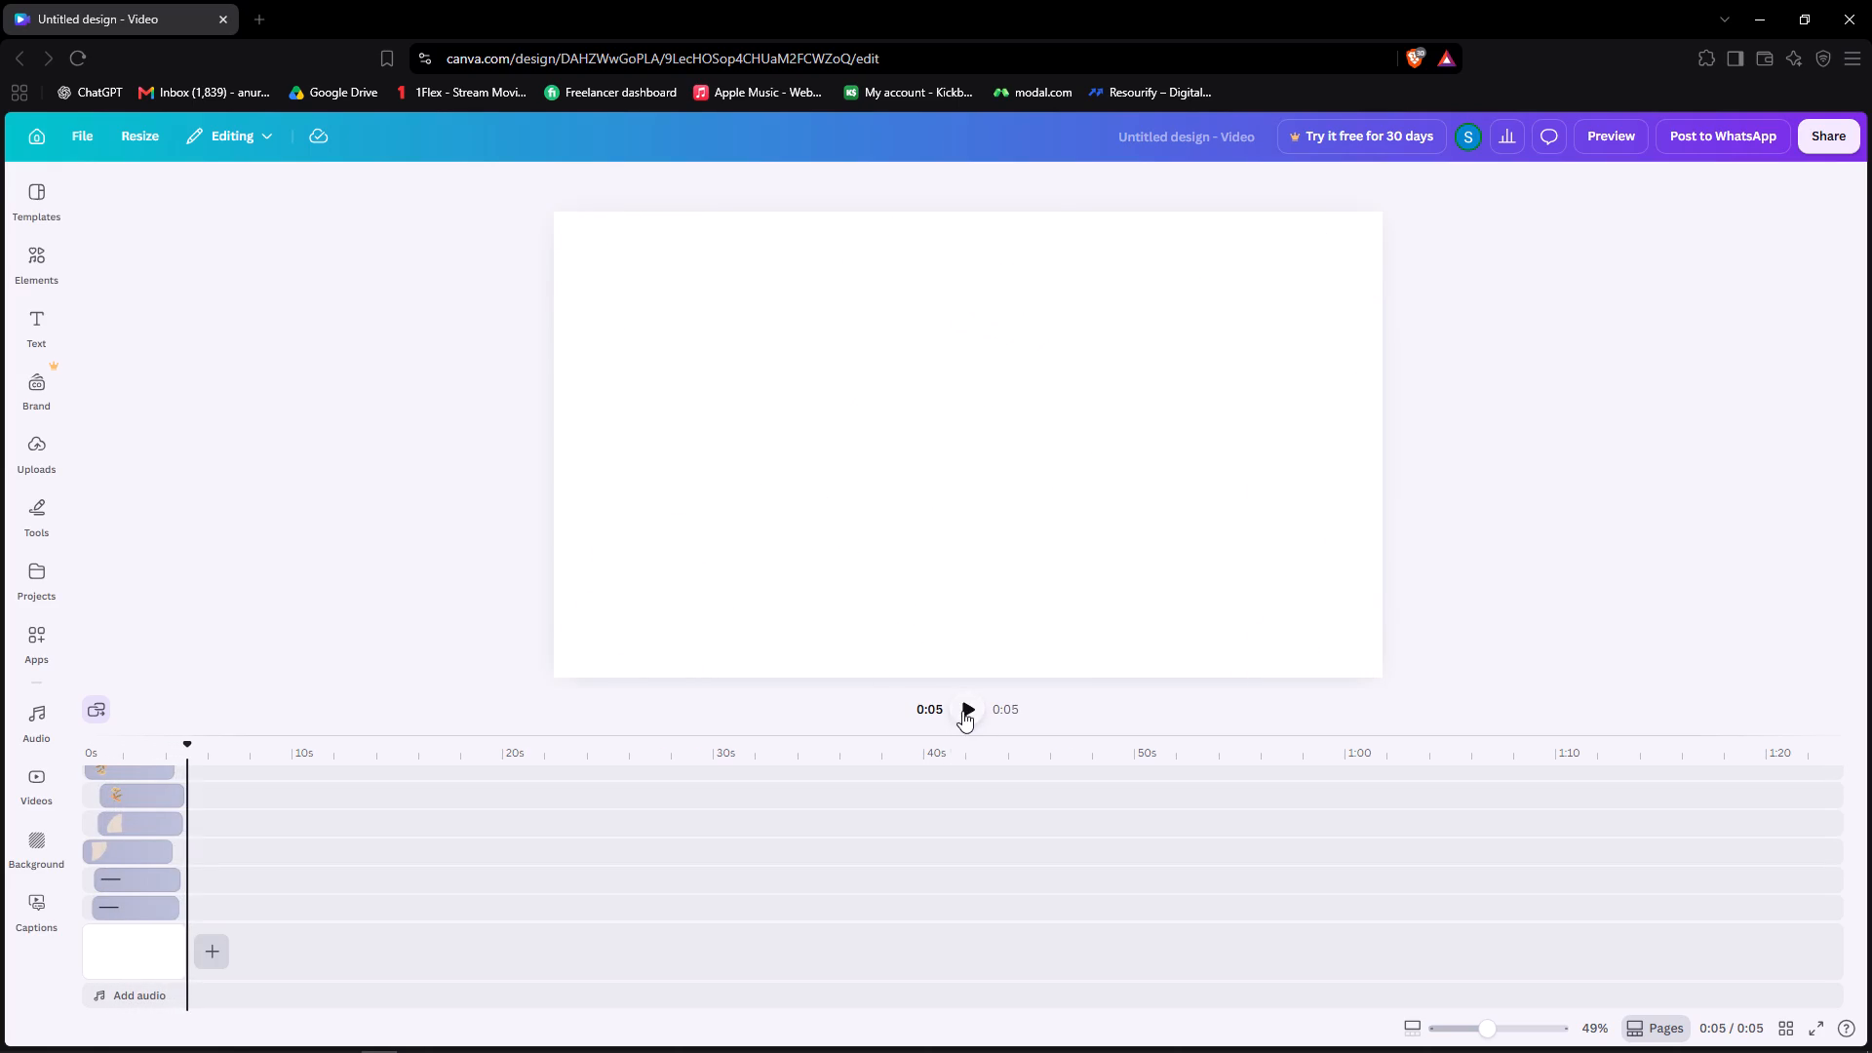
{"action": "left_click", "coordinate": [966, 710]}
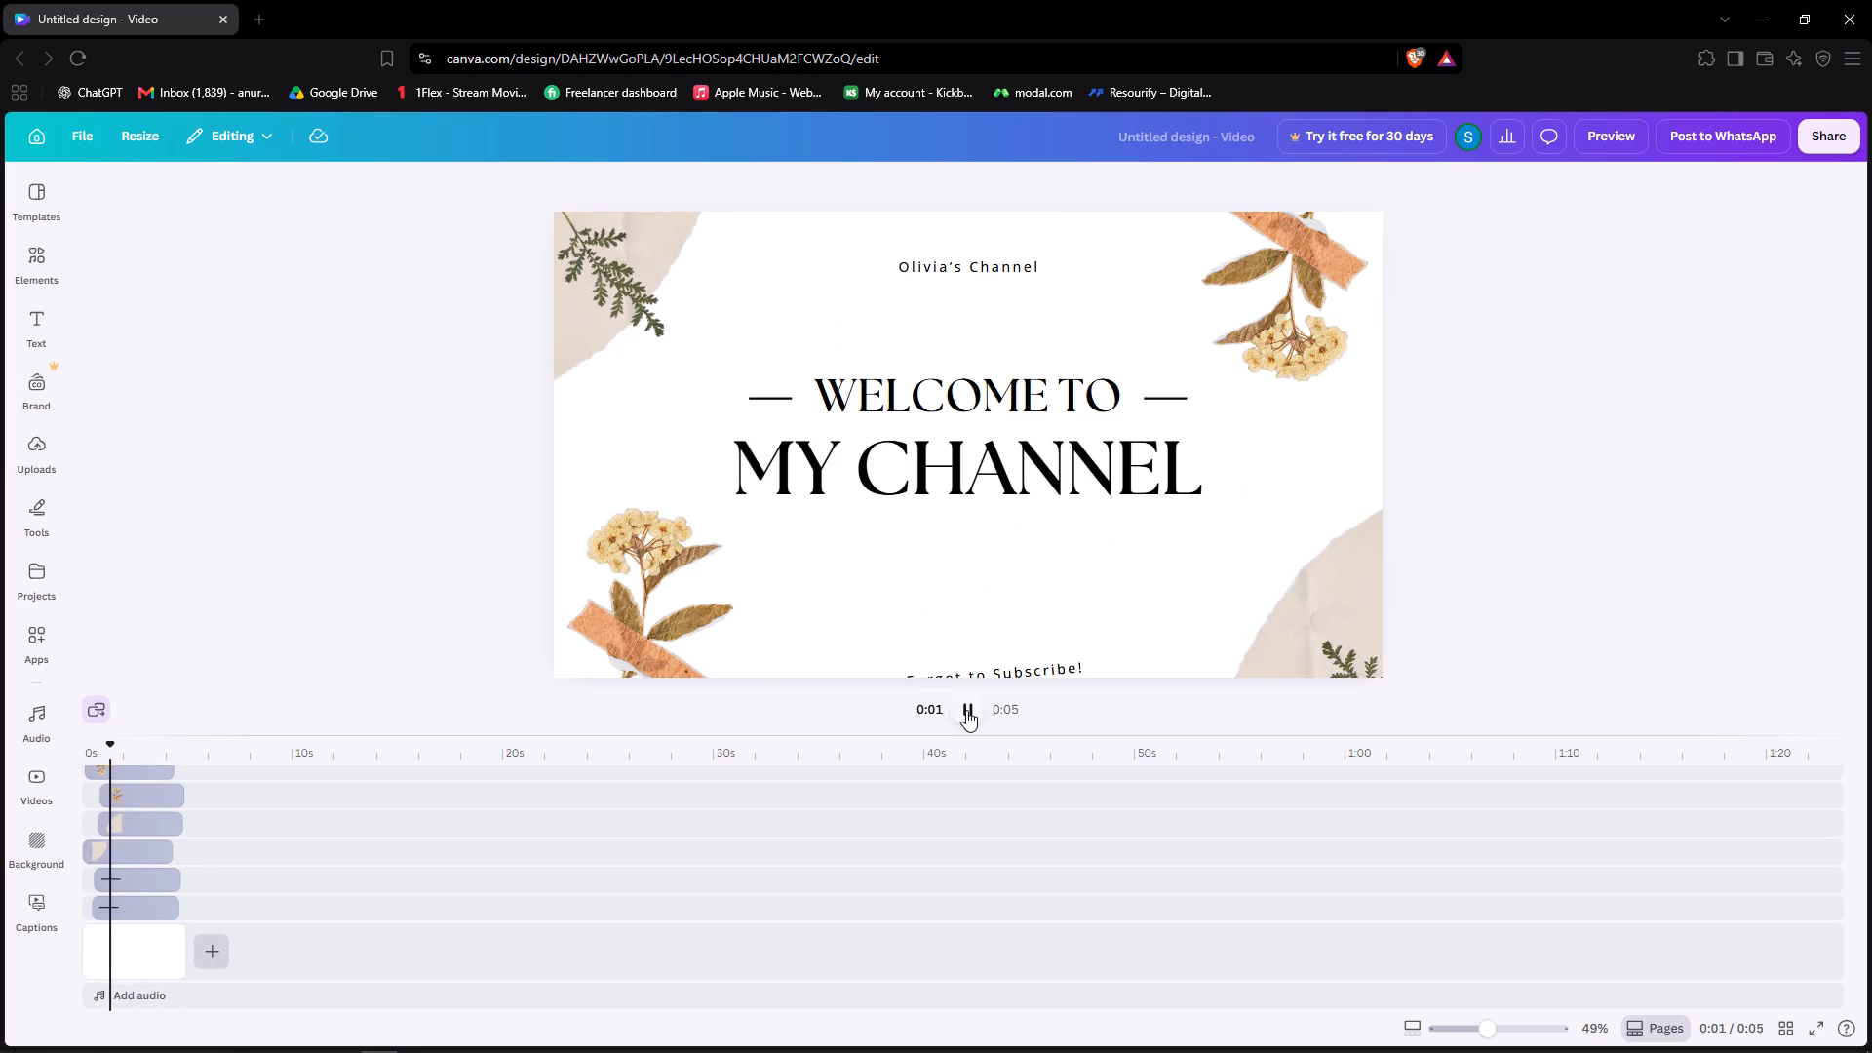
{"action": "left_click", "coordinate": [967, 711]}
Replace the "Olivia's Channel" text above the WELCOME TO heading with "The Zyven".
{"action": "left_click", "coordinate": [943, 271]}
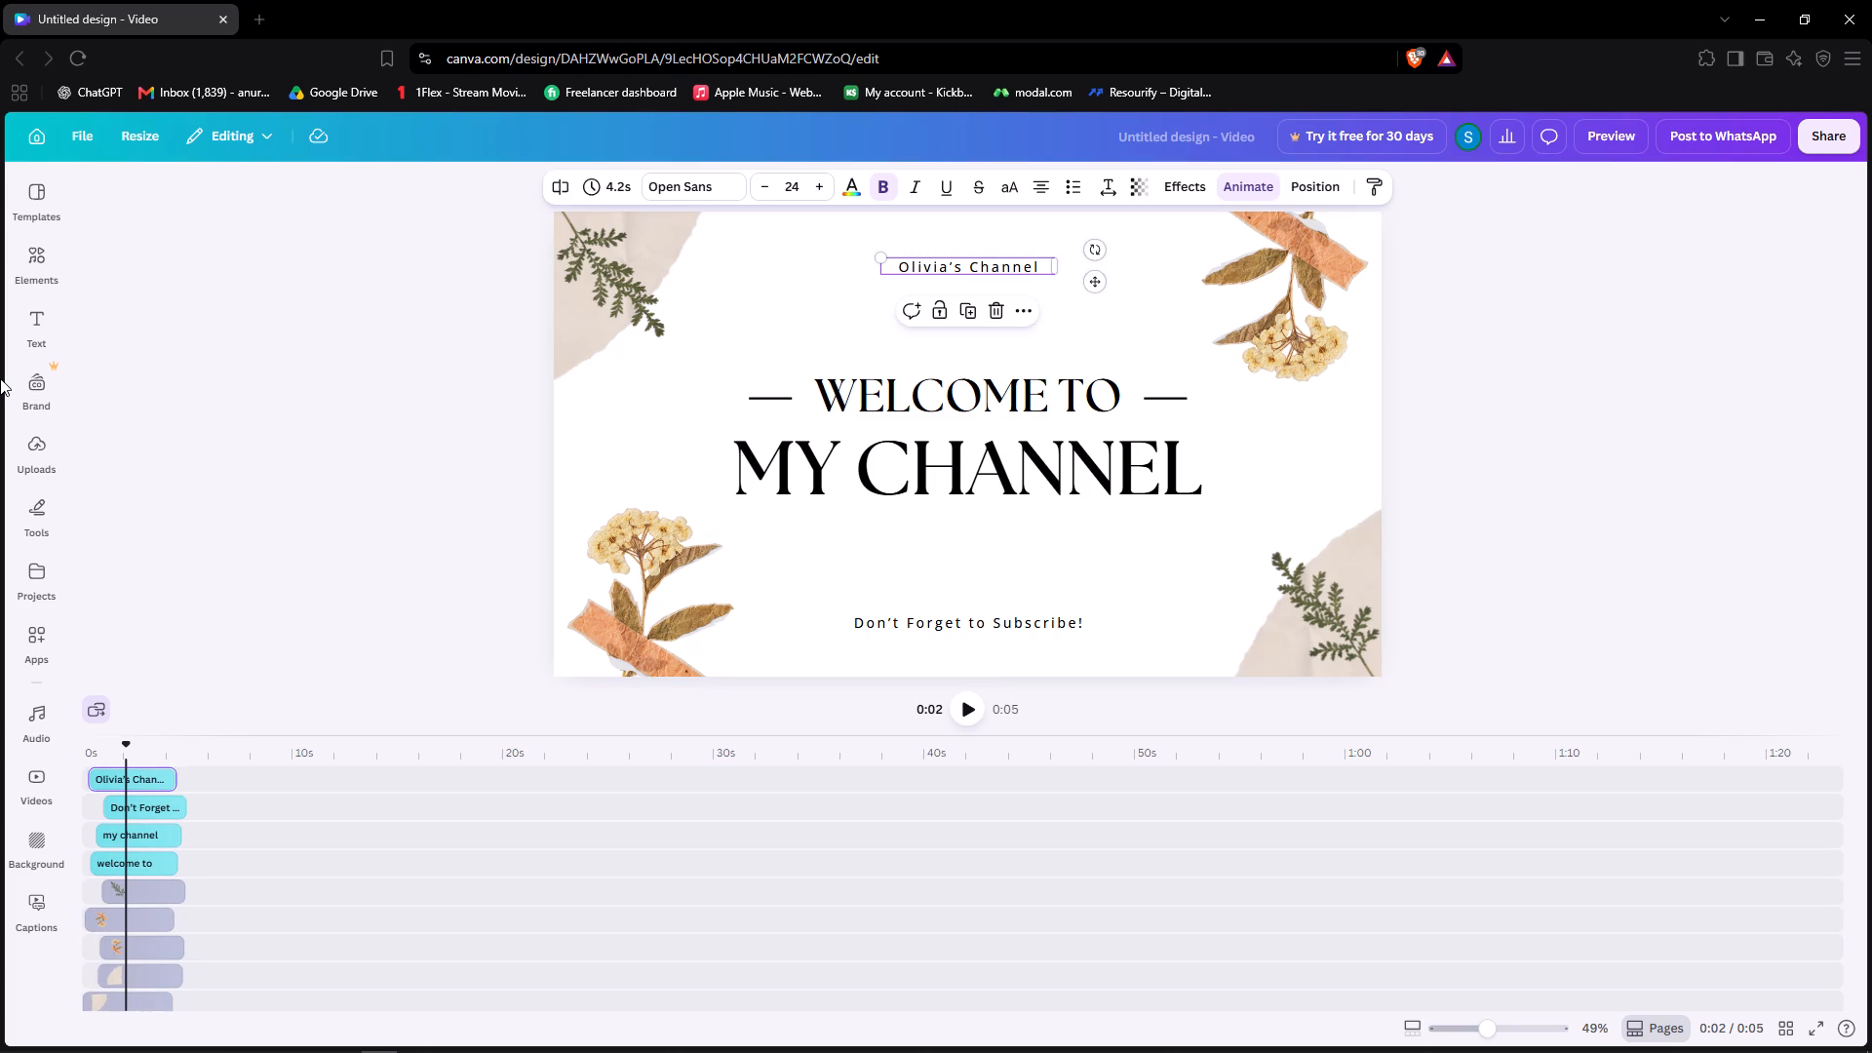
{"action": "key", "text": "shift+t"}
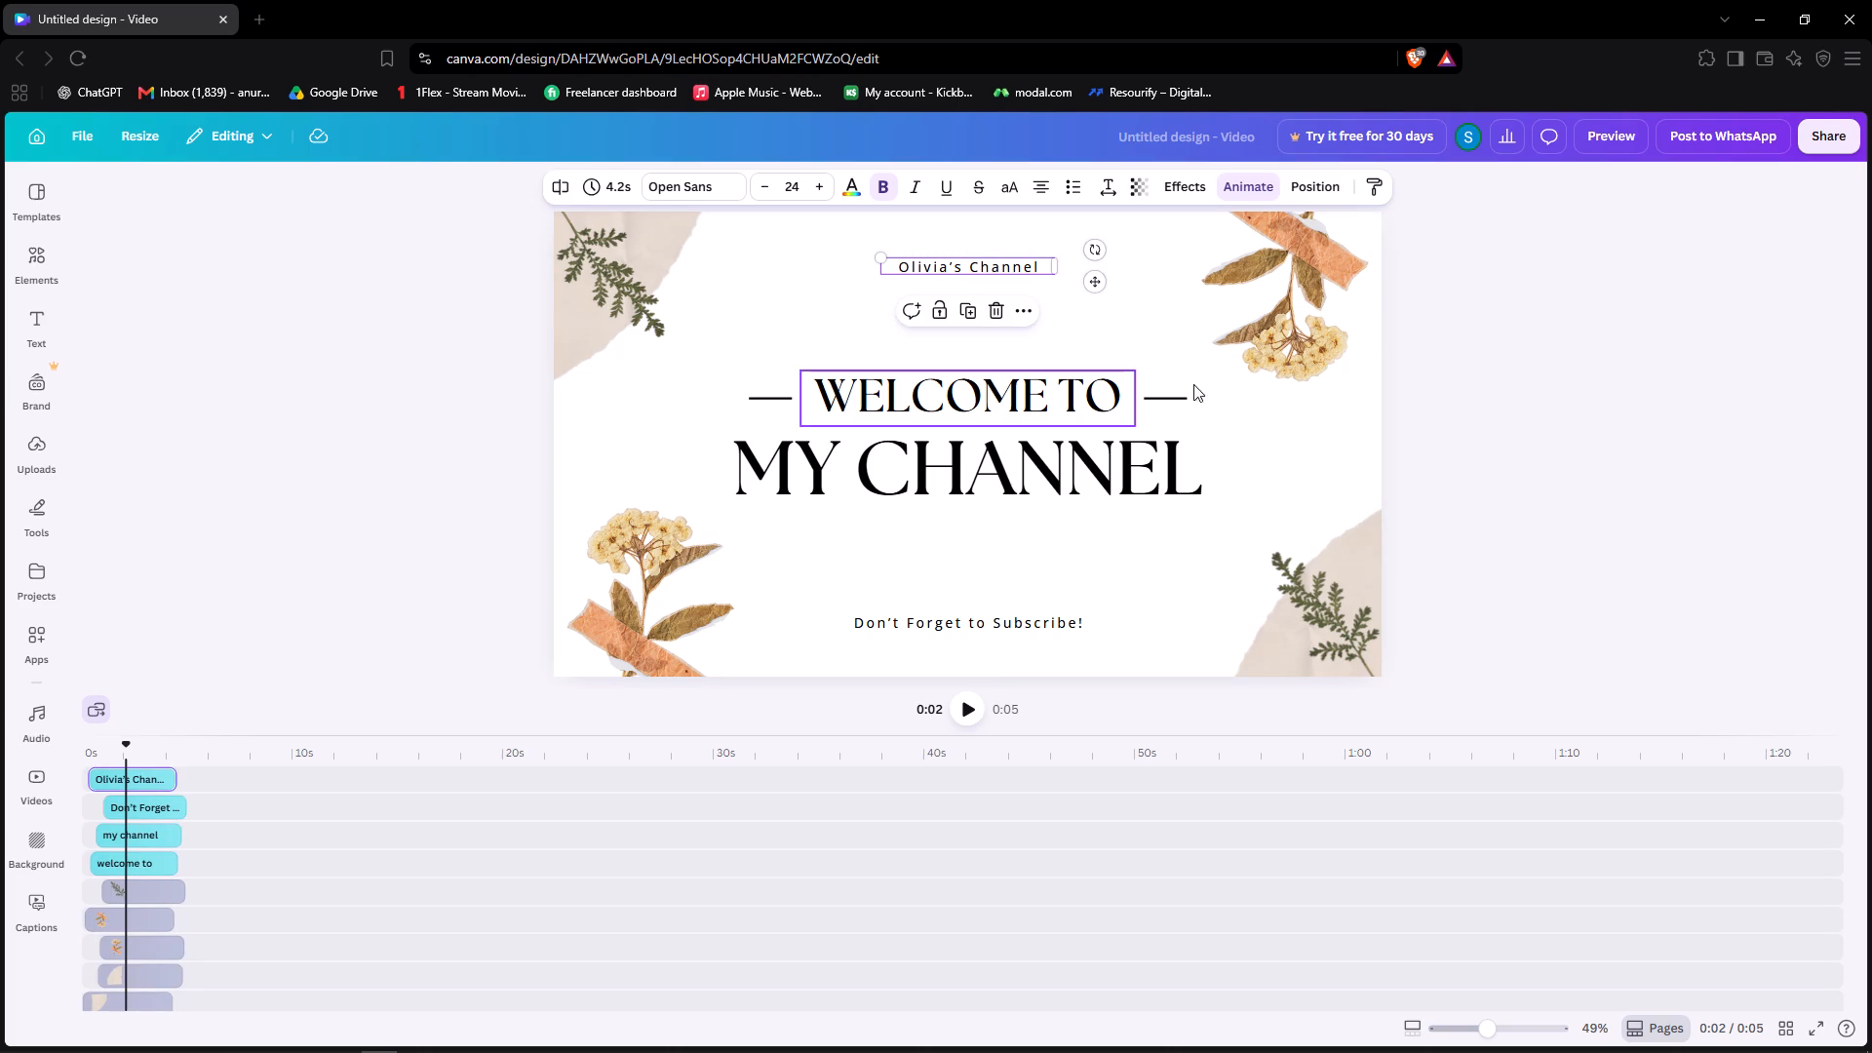
{"action": "left_click", "coordinate": [960, 260]}
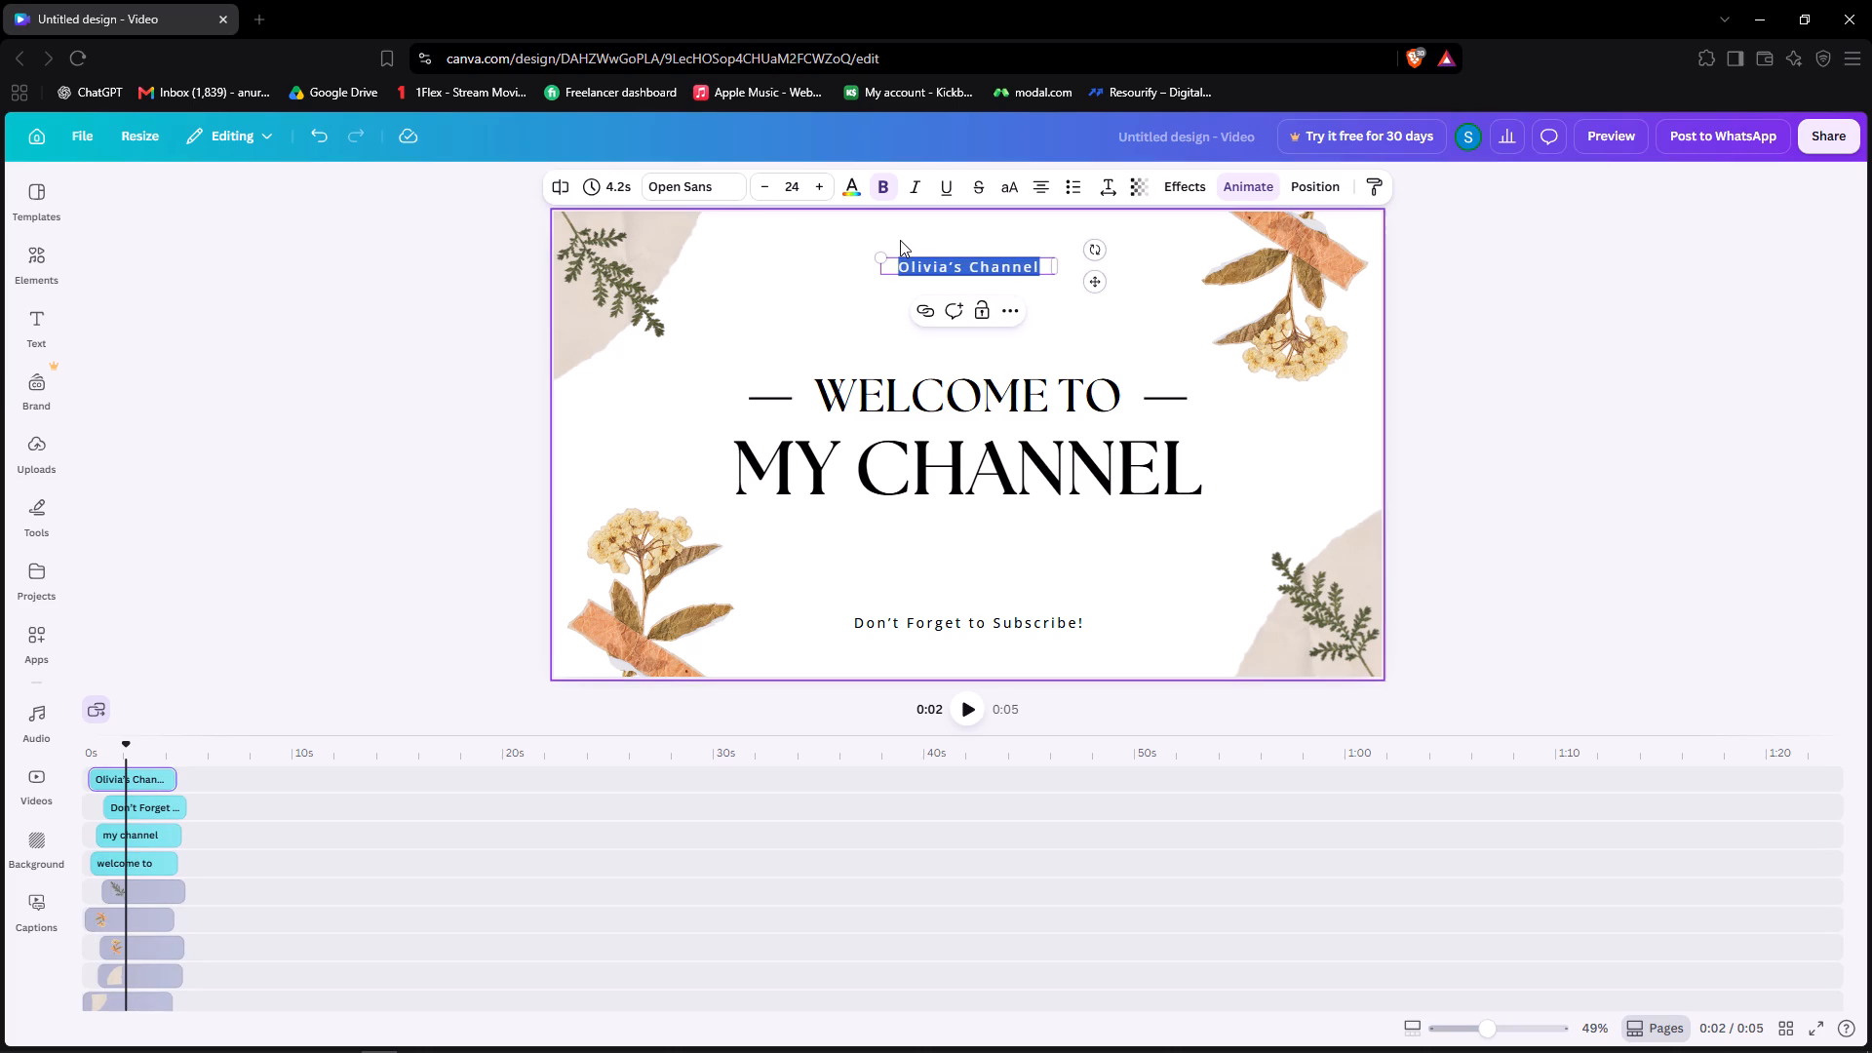
{"action": "type", "text": "Th"}
{"action": "type", "text": "e"}
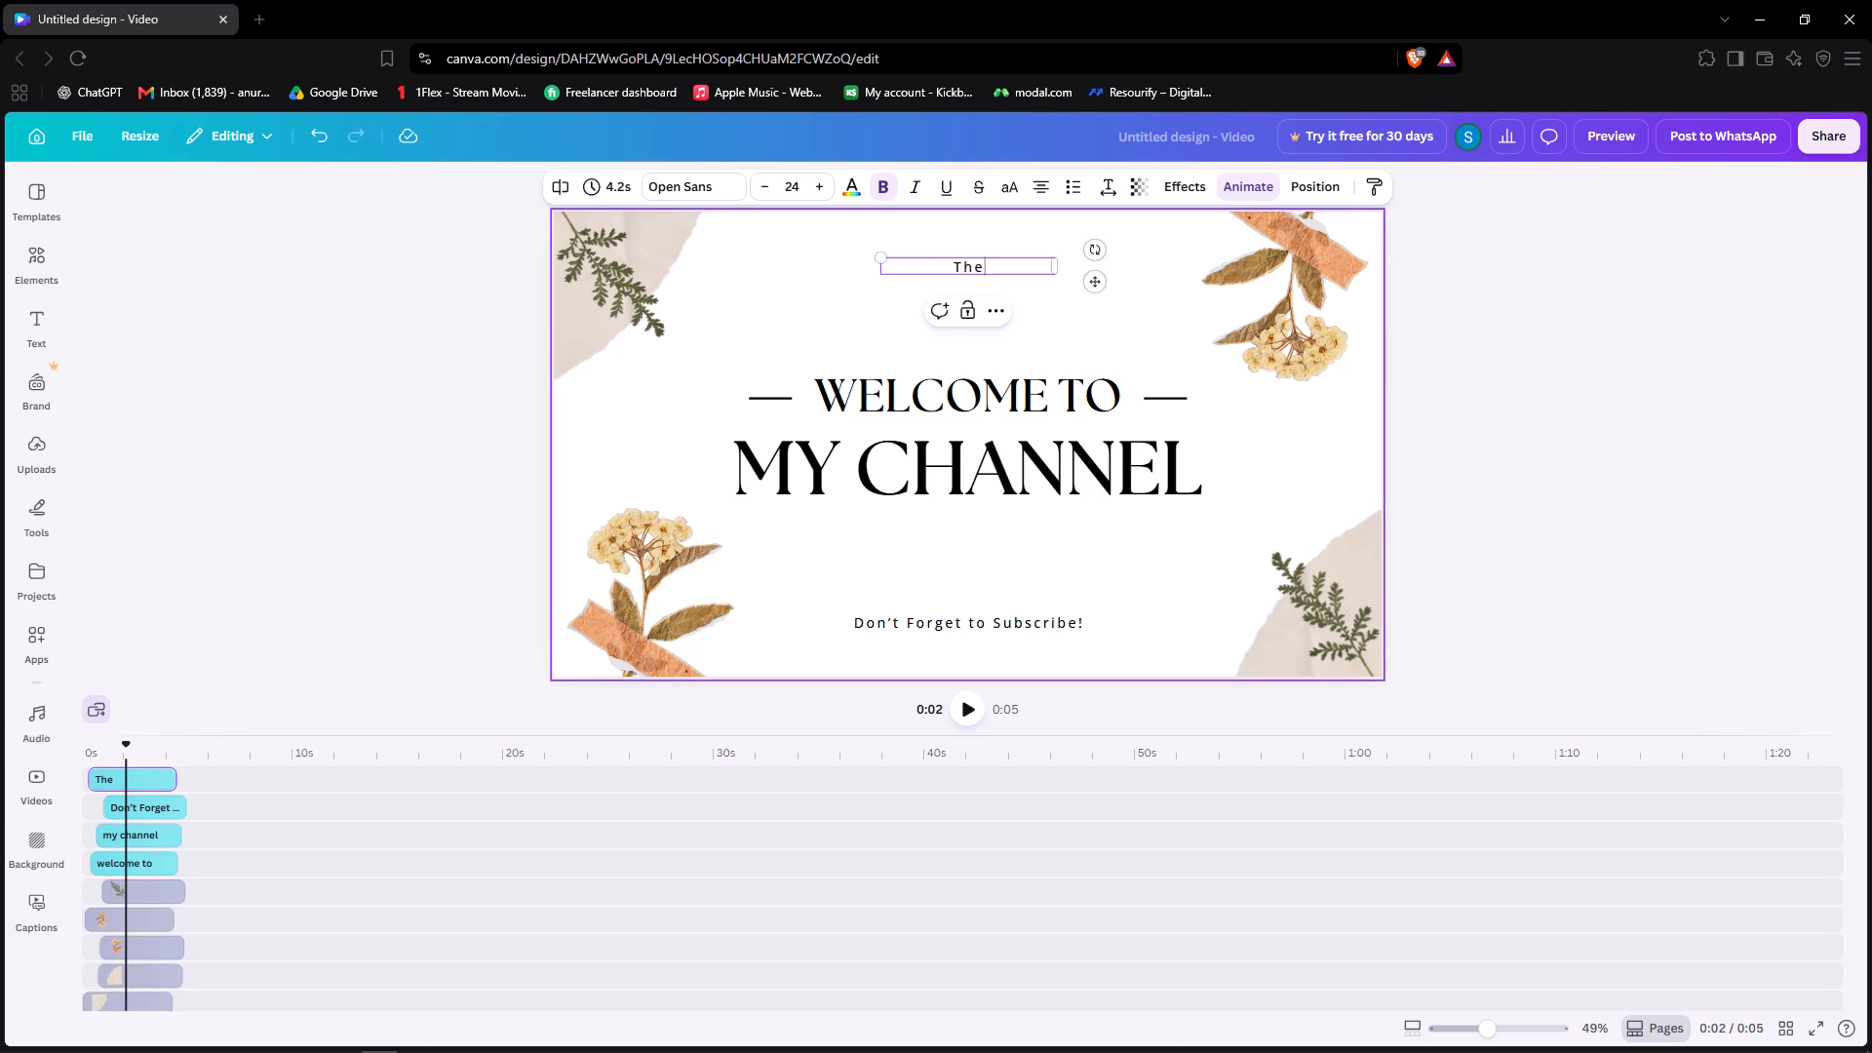
{"action": "key", "text": "space"}
{"action": "key", "text": "shift+z"}
{"action": "type", "text": "yven"}
{"action": "left_click", "coordinate": [905, 625]}
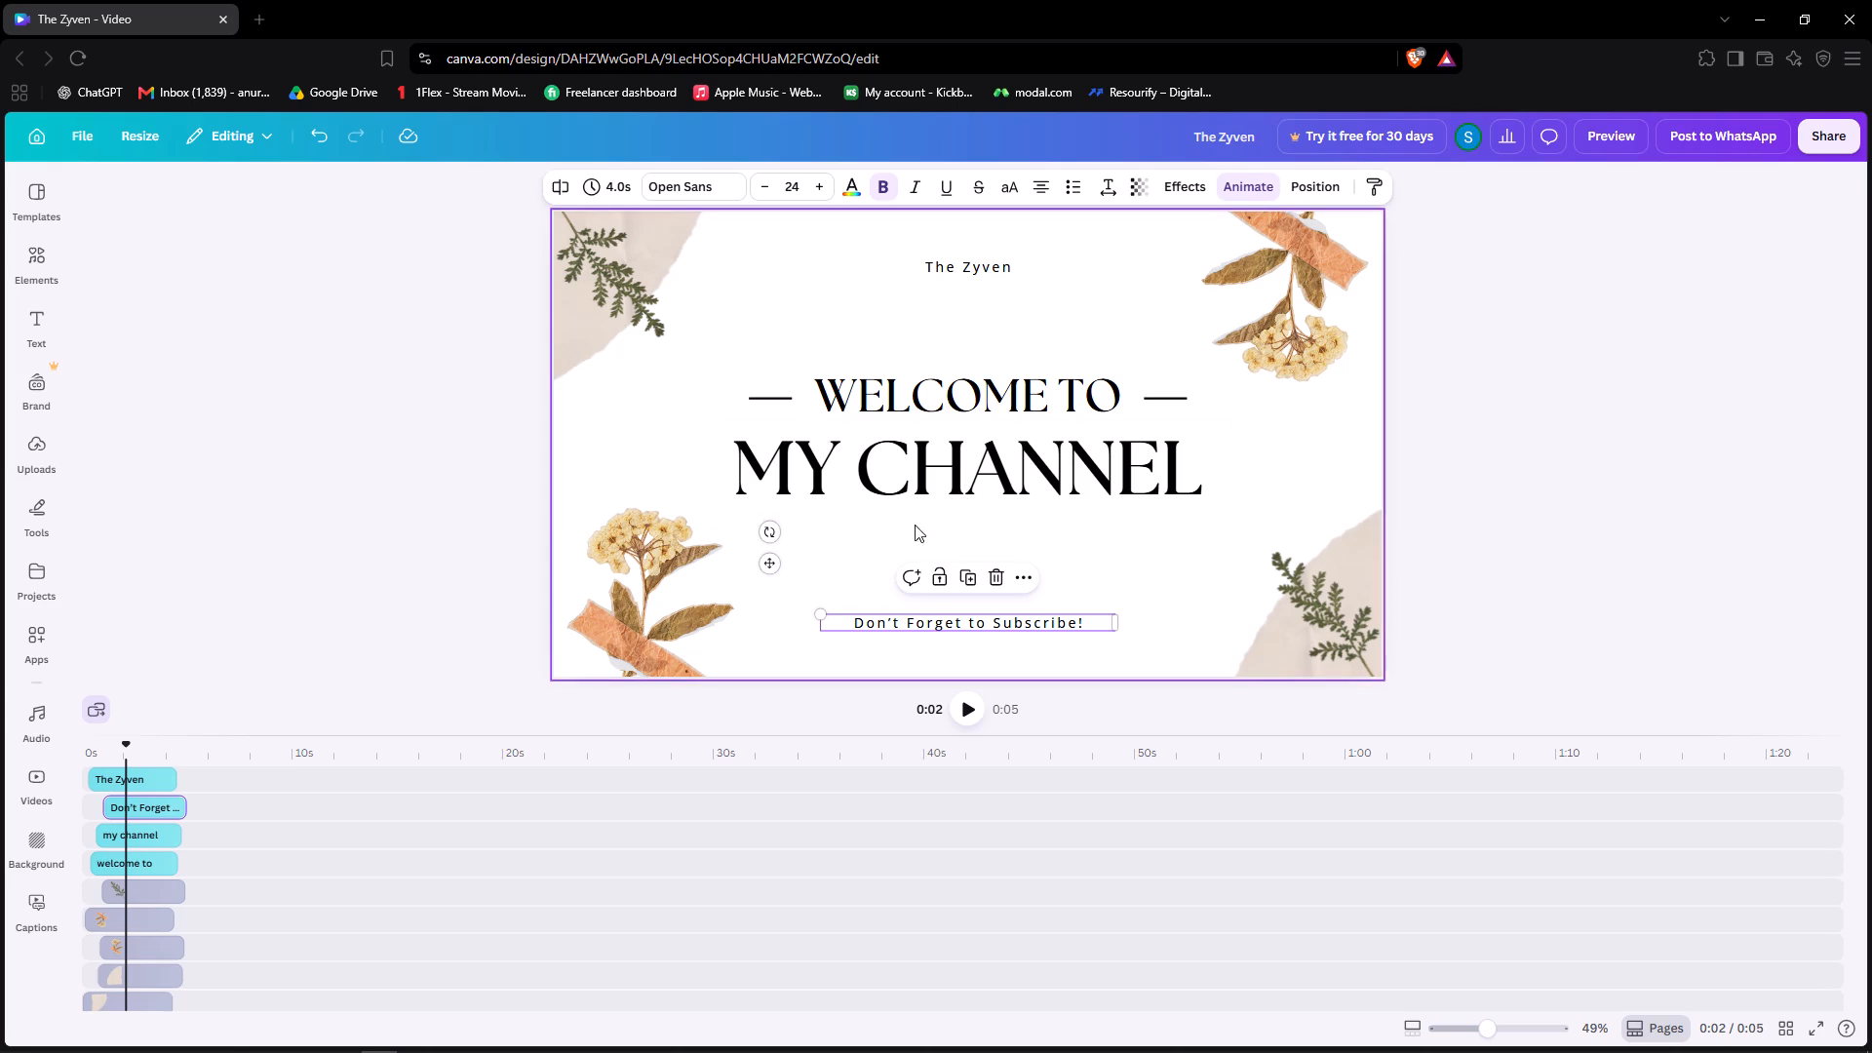
Open YouTube in a new tab and go to The Zyven's own channel page.
{"action": "left_click", "coordinate": [263, 9]}
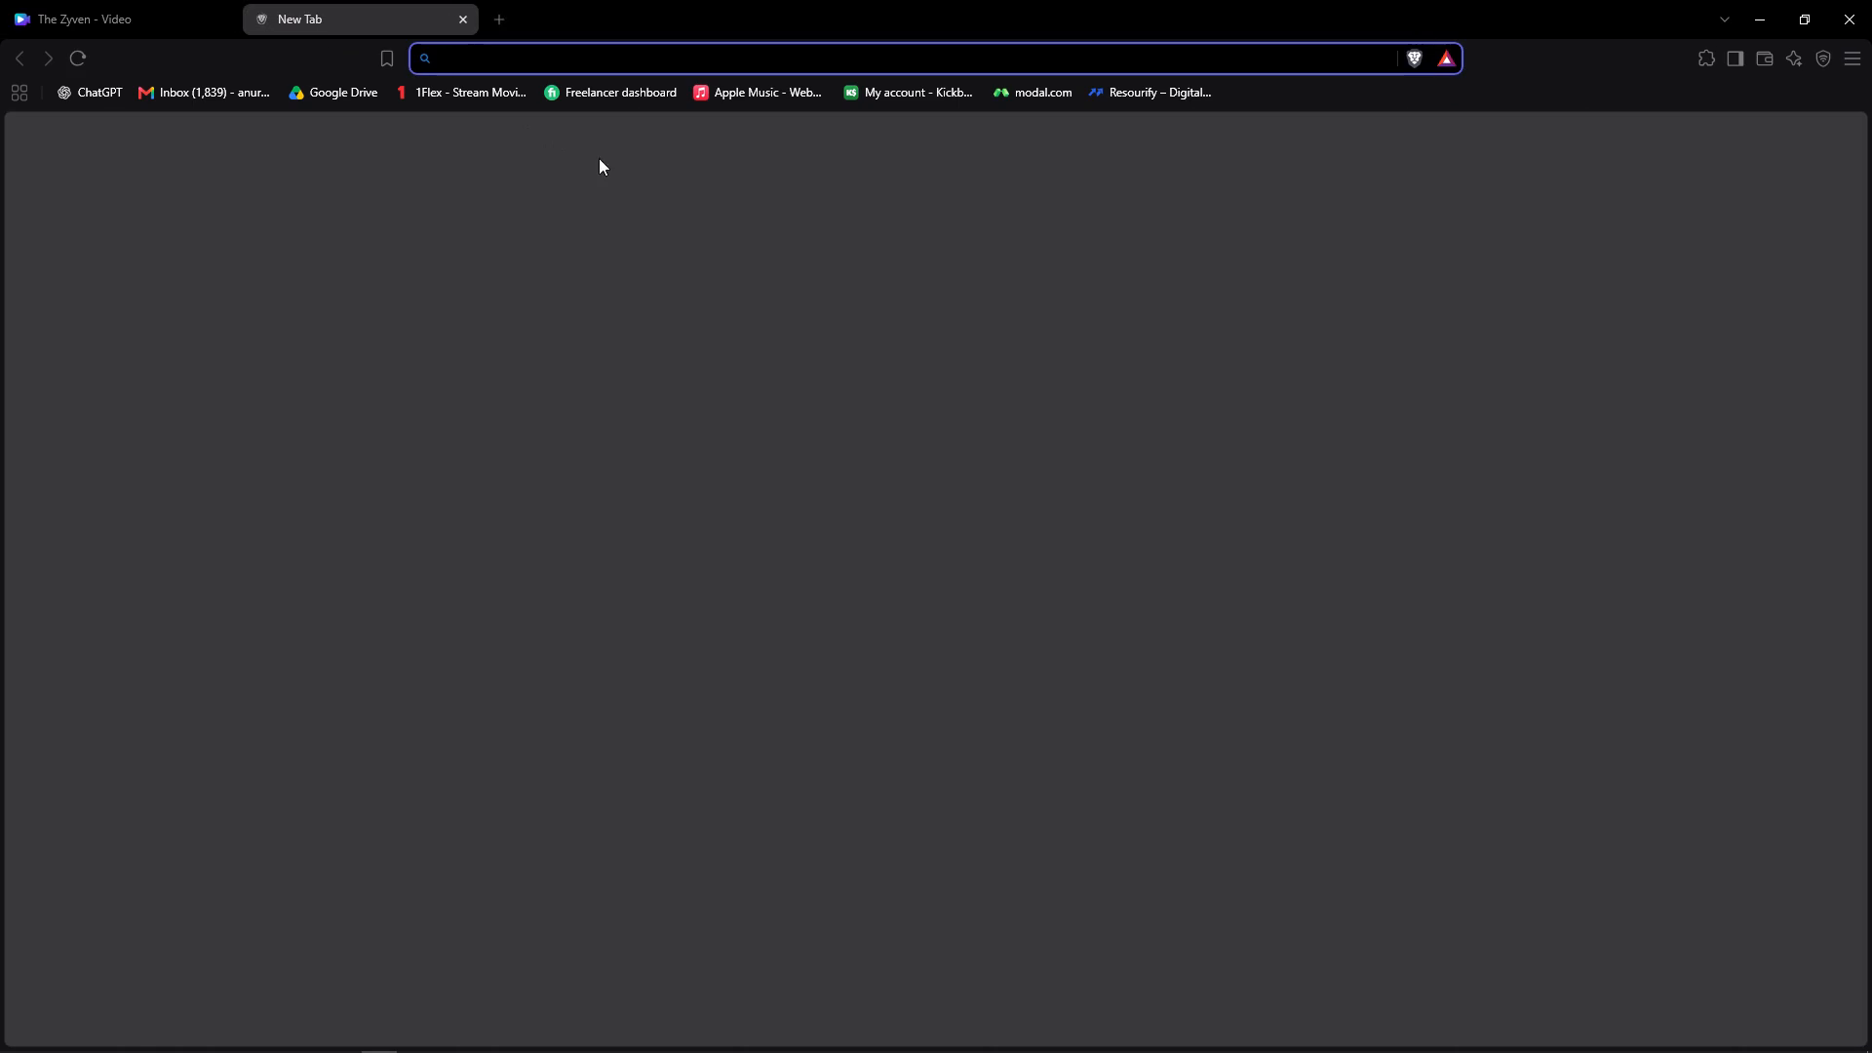
{"action": "left_click", "coordinate": [866, 144]}
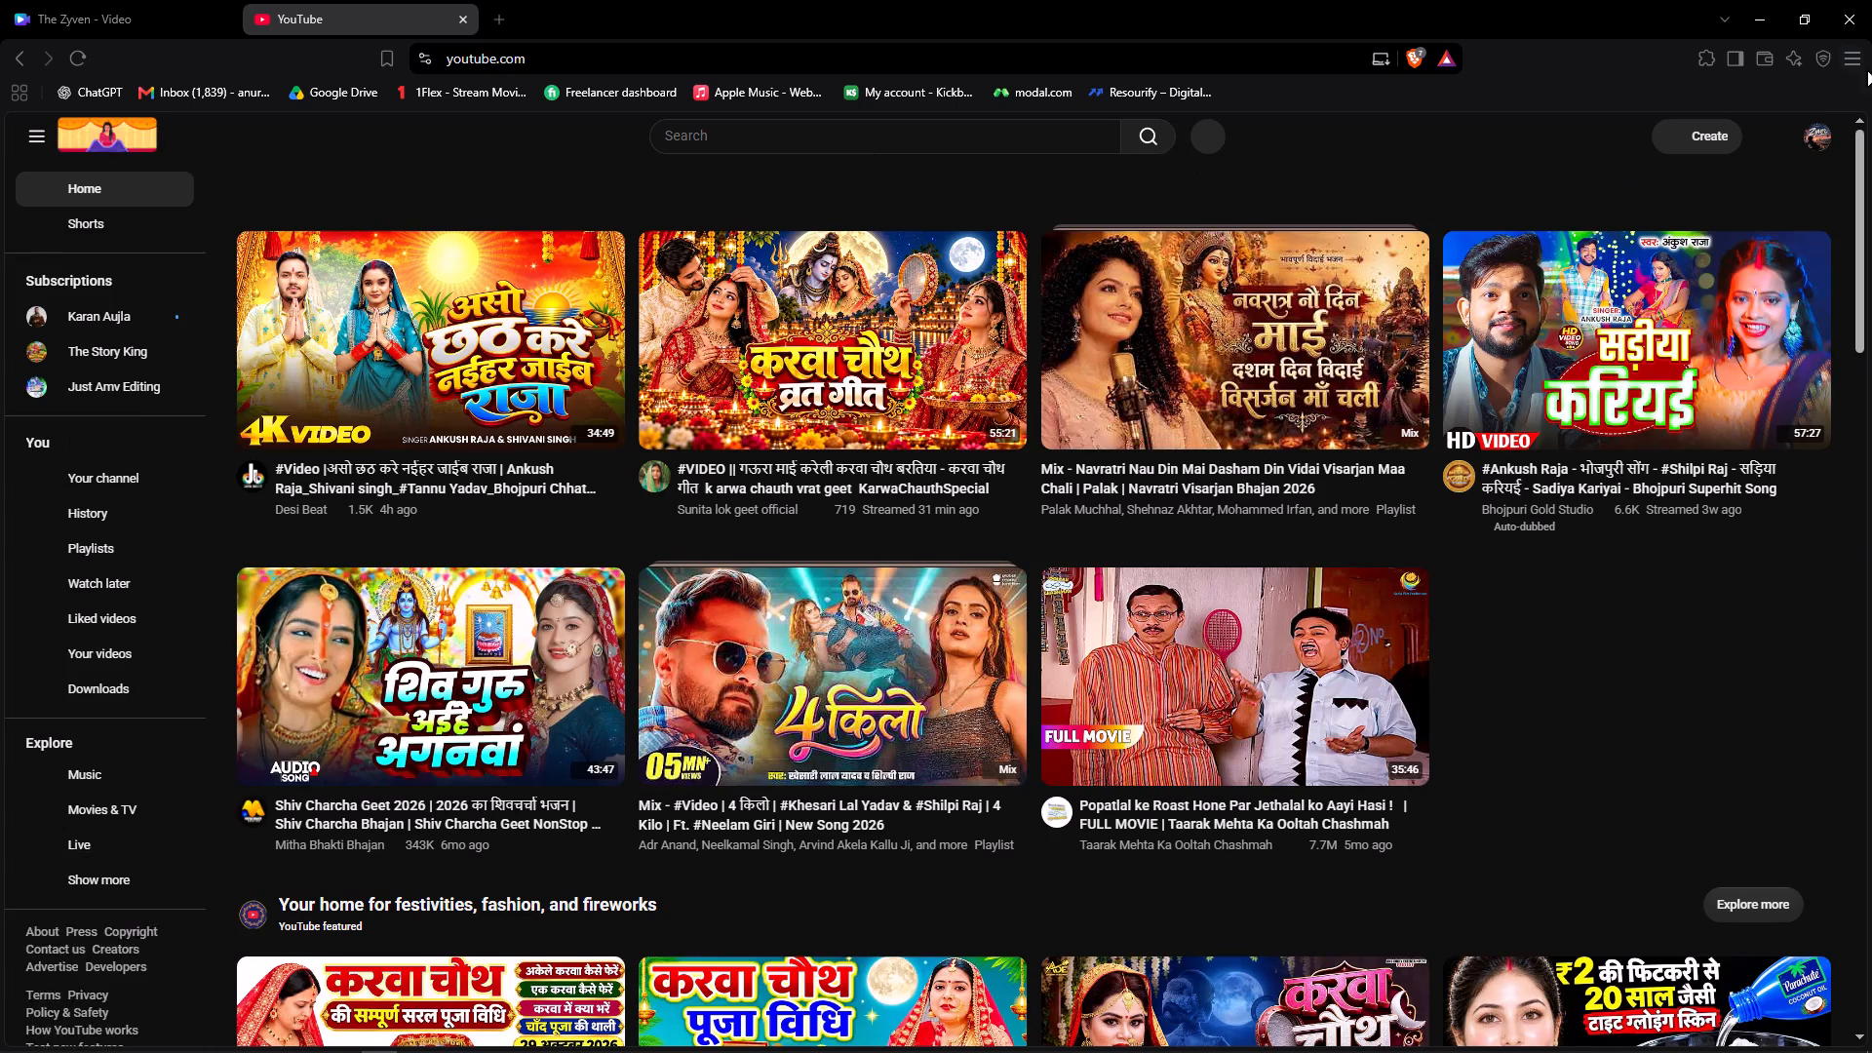
{"action": "left_click", "coordinate": [1815, 133]}
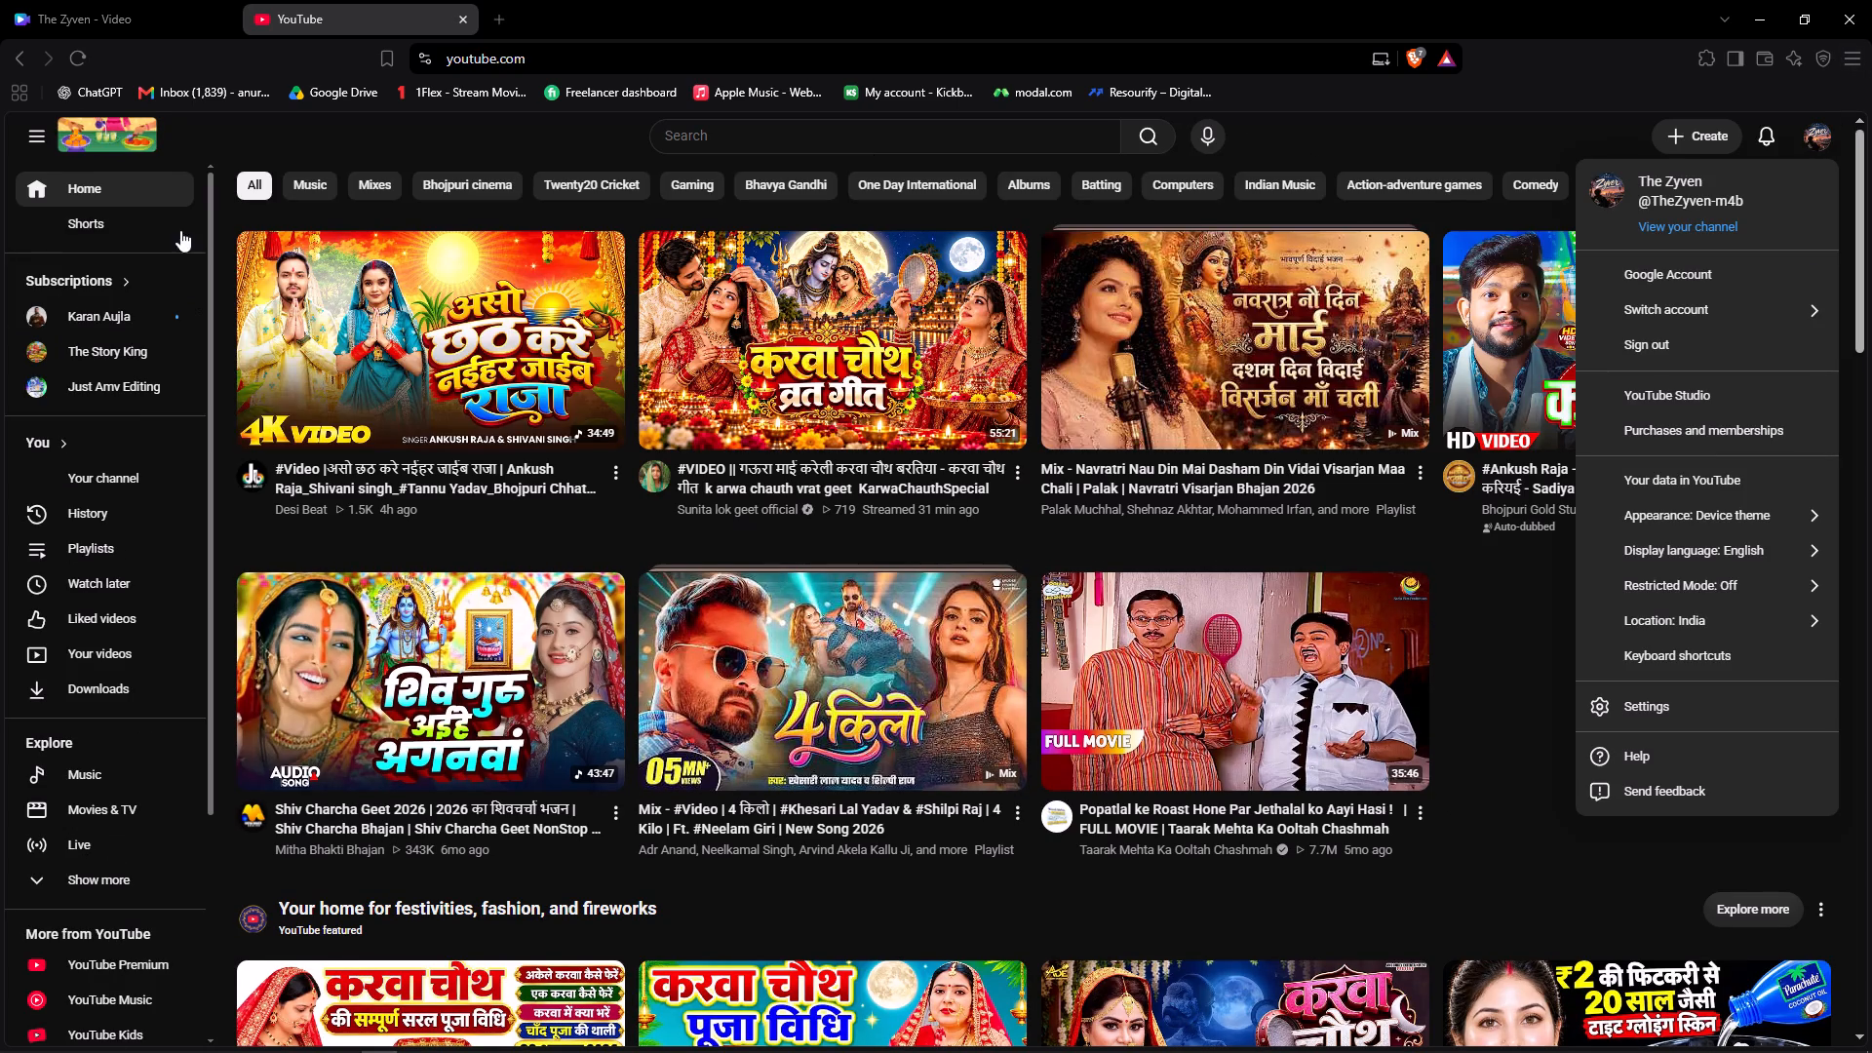
{"action": "left_click", "coordinate": [135, 471]}
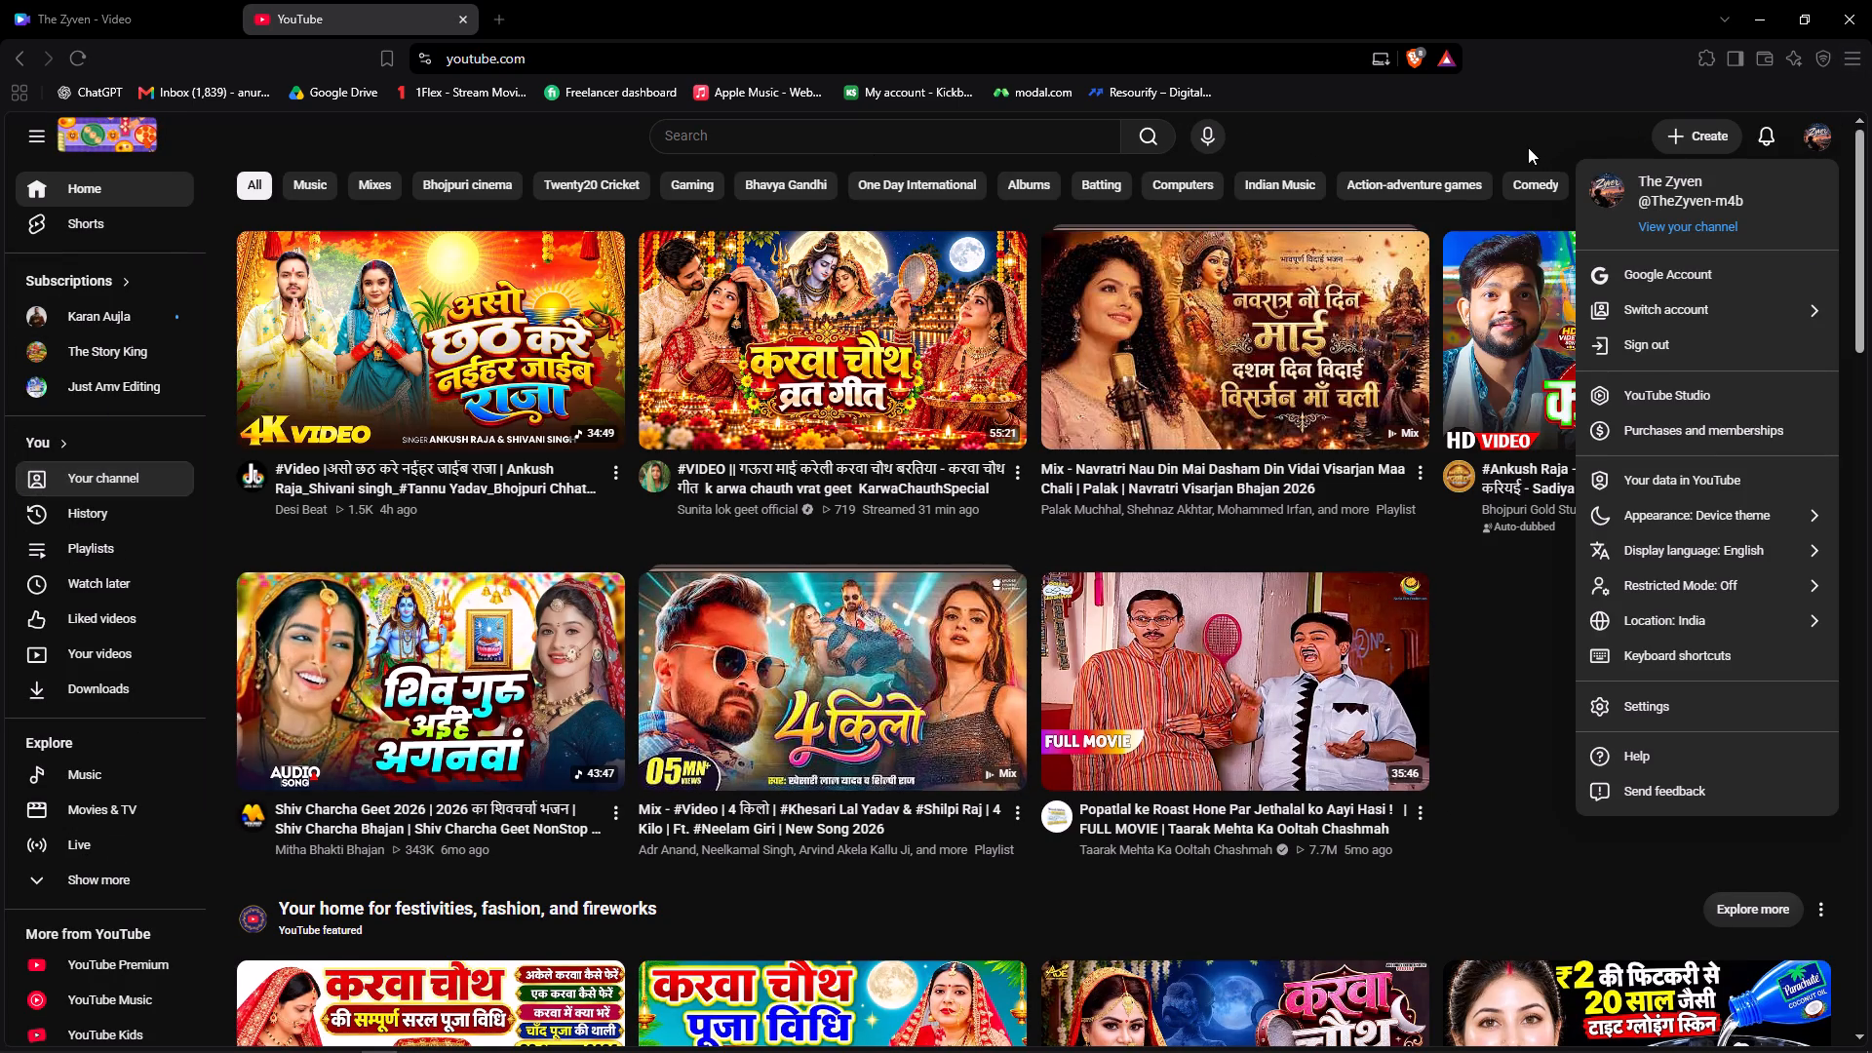
{"action": "left_click", "coordinate": [1516, 144]}
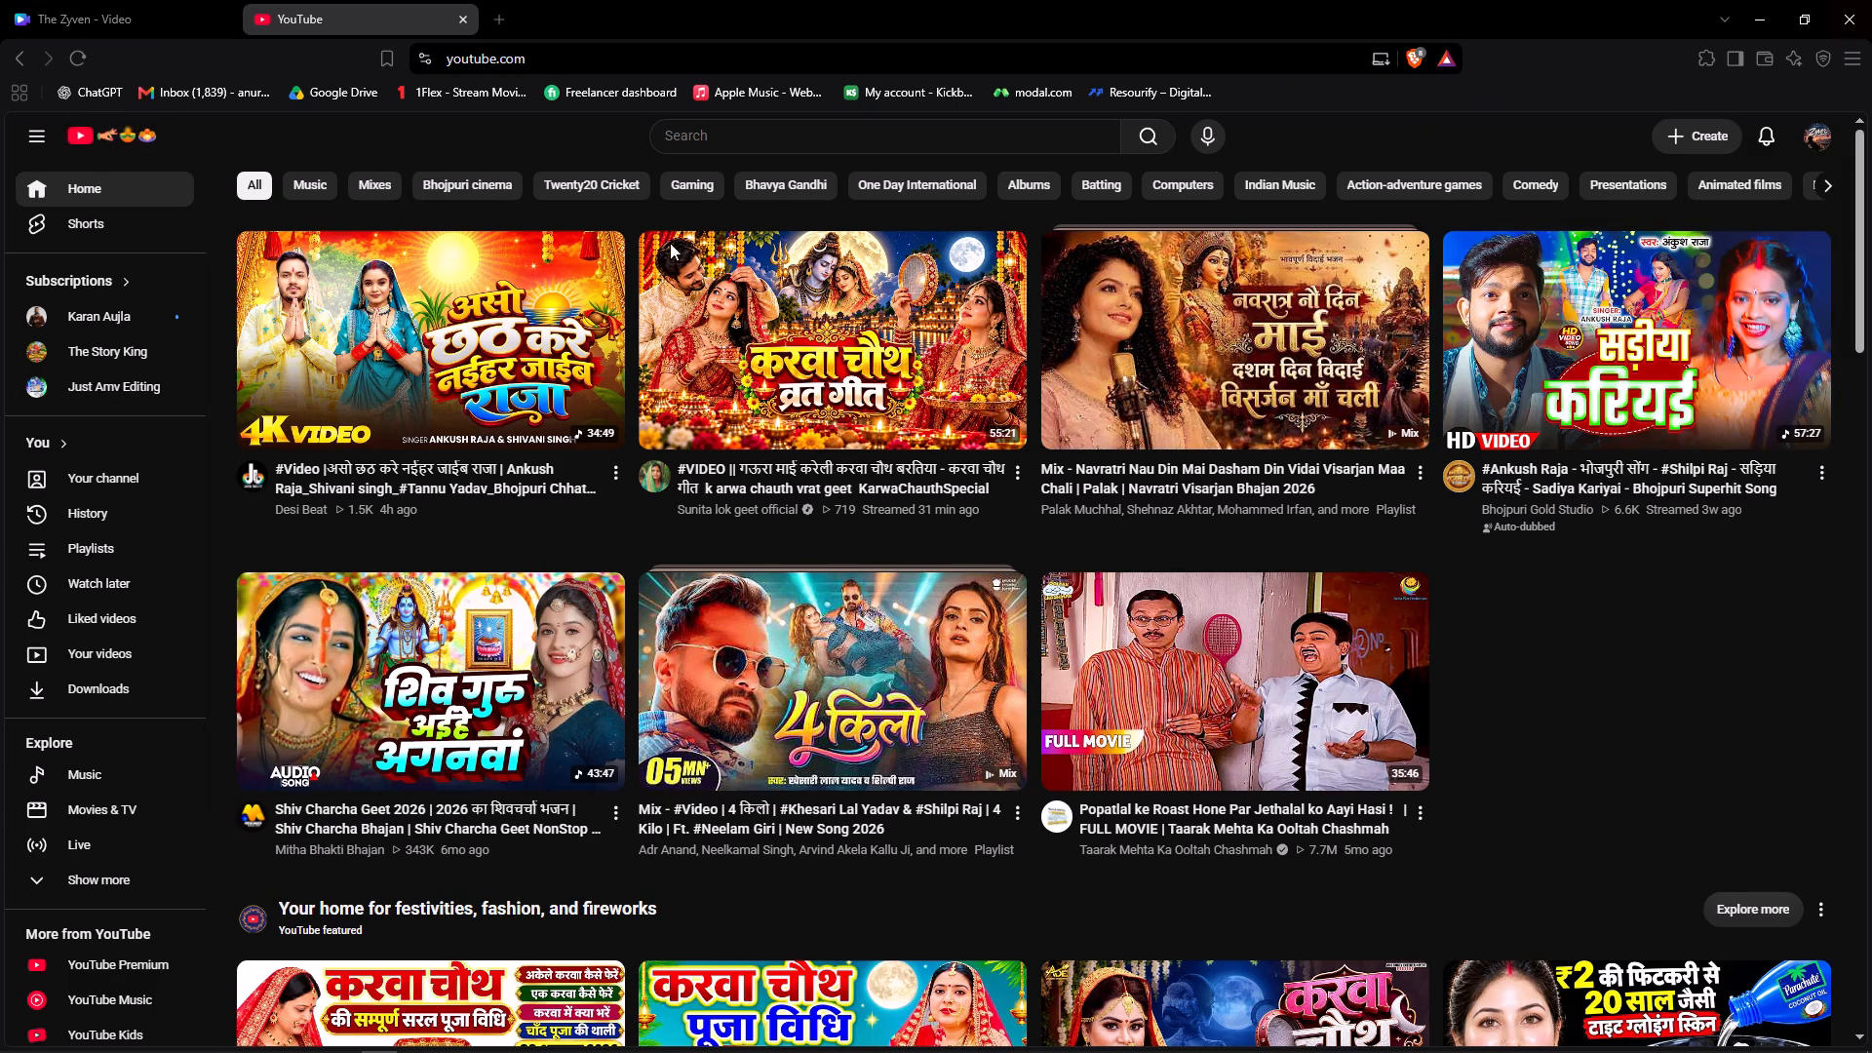
{"action": "left_click", "coordinate": [119, 469]}
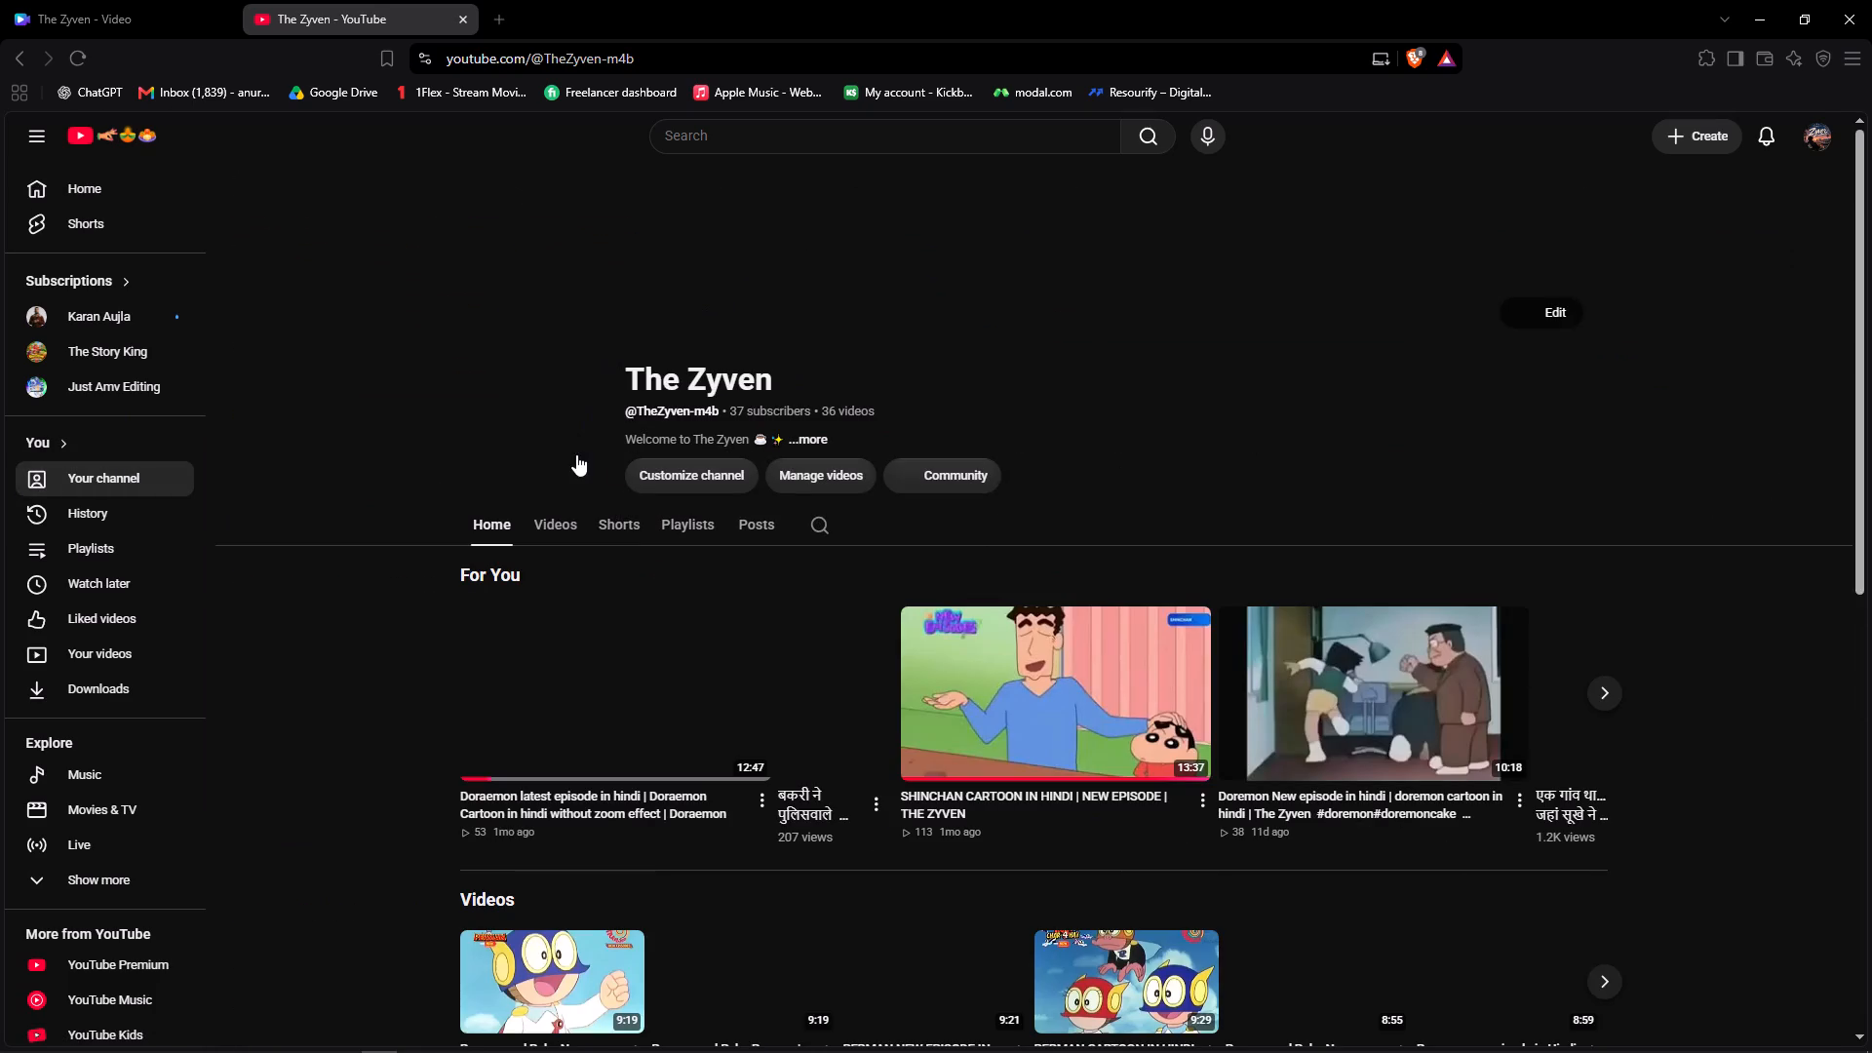
{"action": "left_click_drag", "start_coordinate": [606, 395], "coordinate": [630, 404]}
{"action": "left_click", "coordinate": [622, 404]}
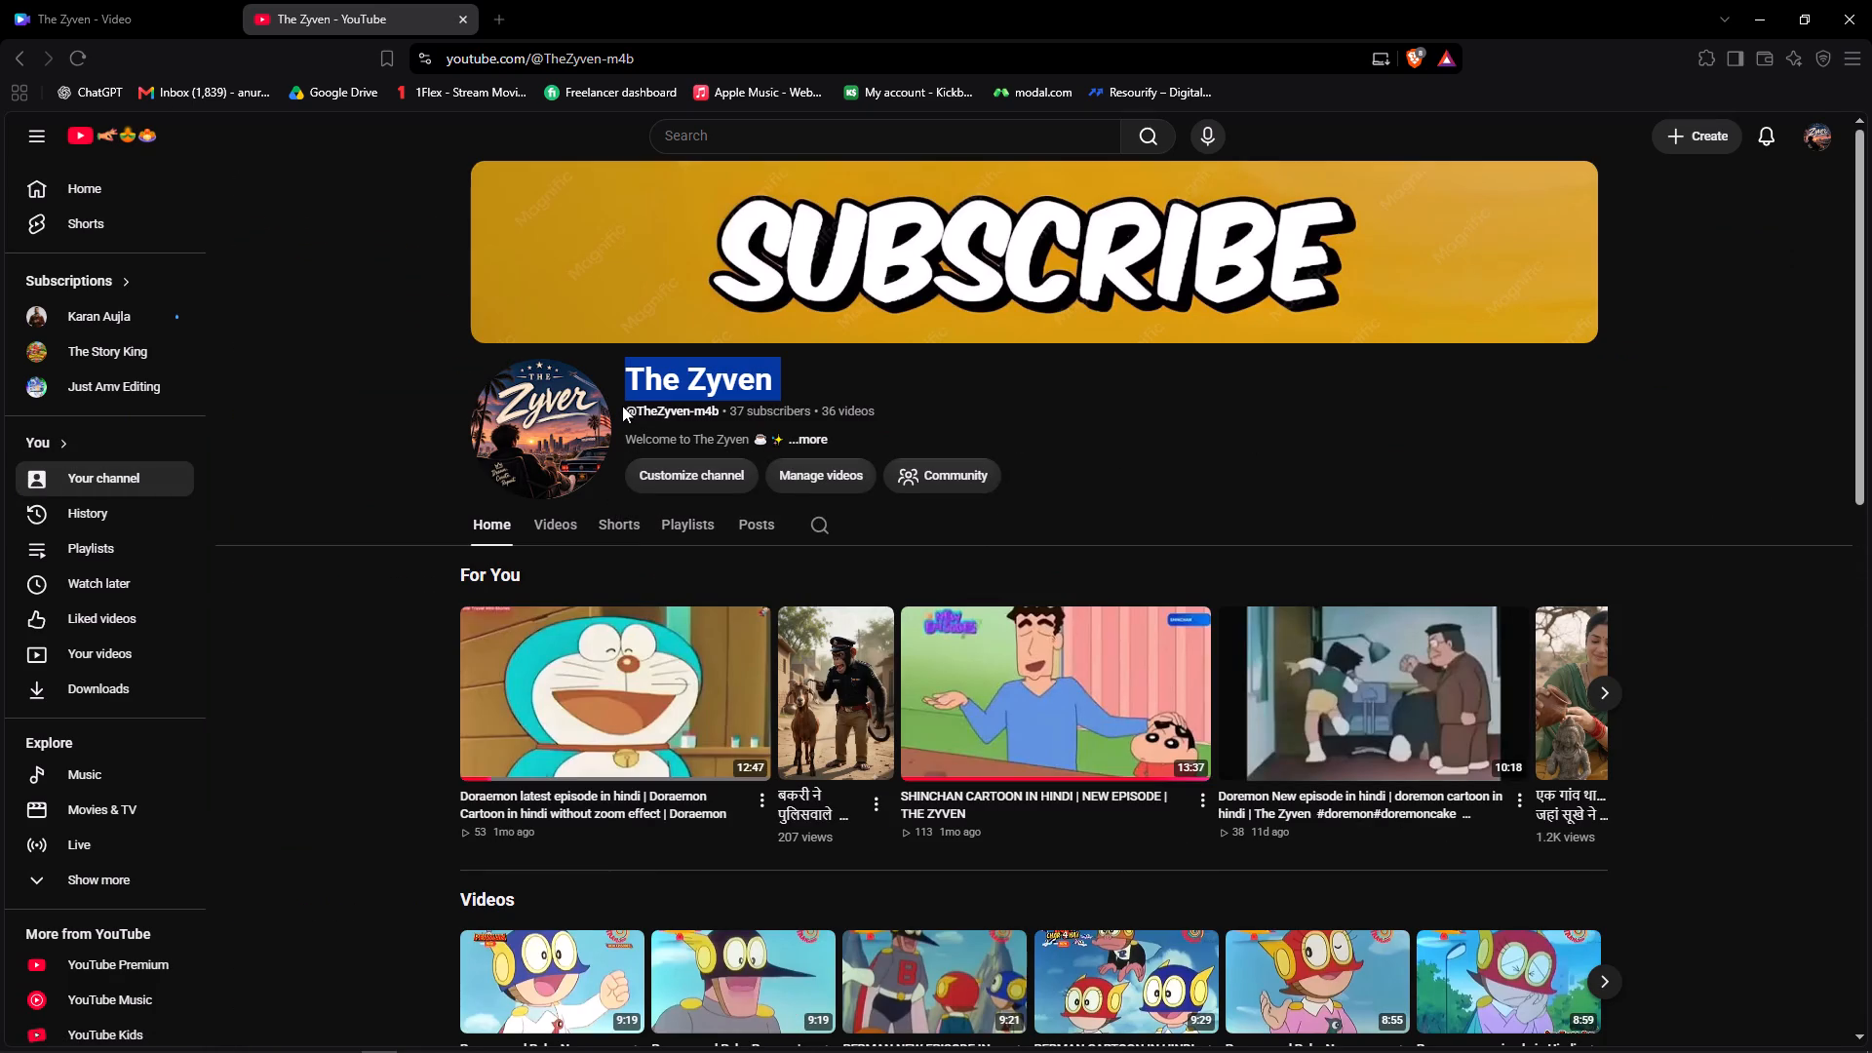
{"action": "left_click", "coordinate": [625, 411]}
{"action": "left_click_drag", "start_coordinate": [625, 411], "coordinate": [687, 410]}
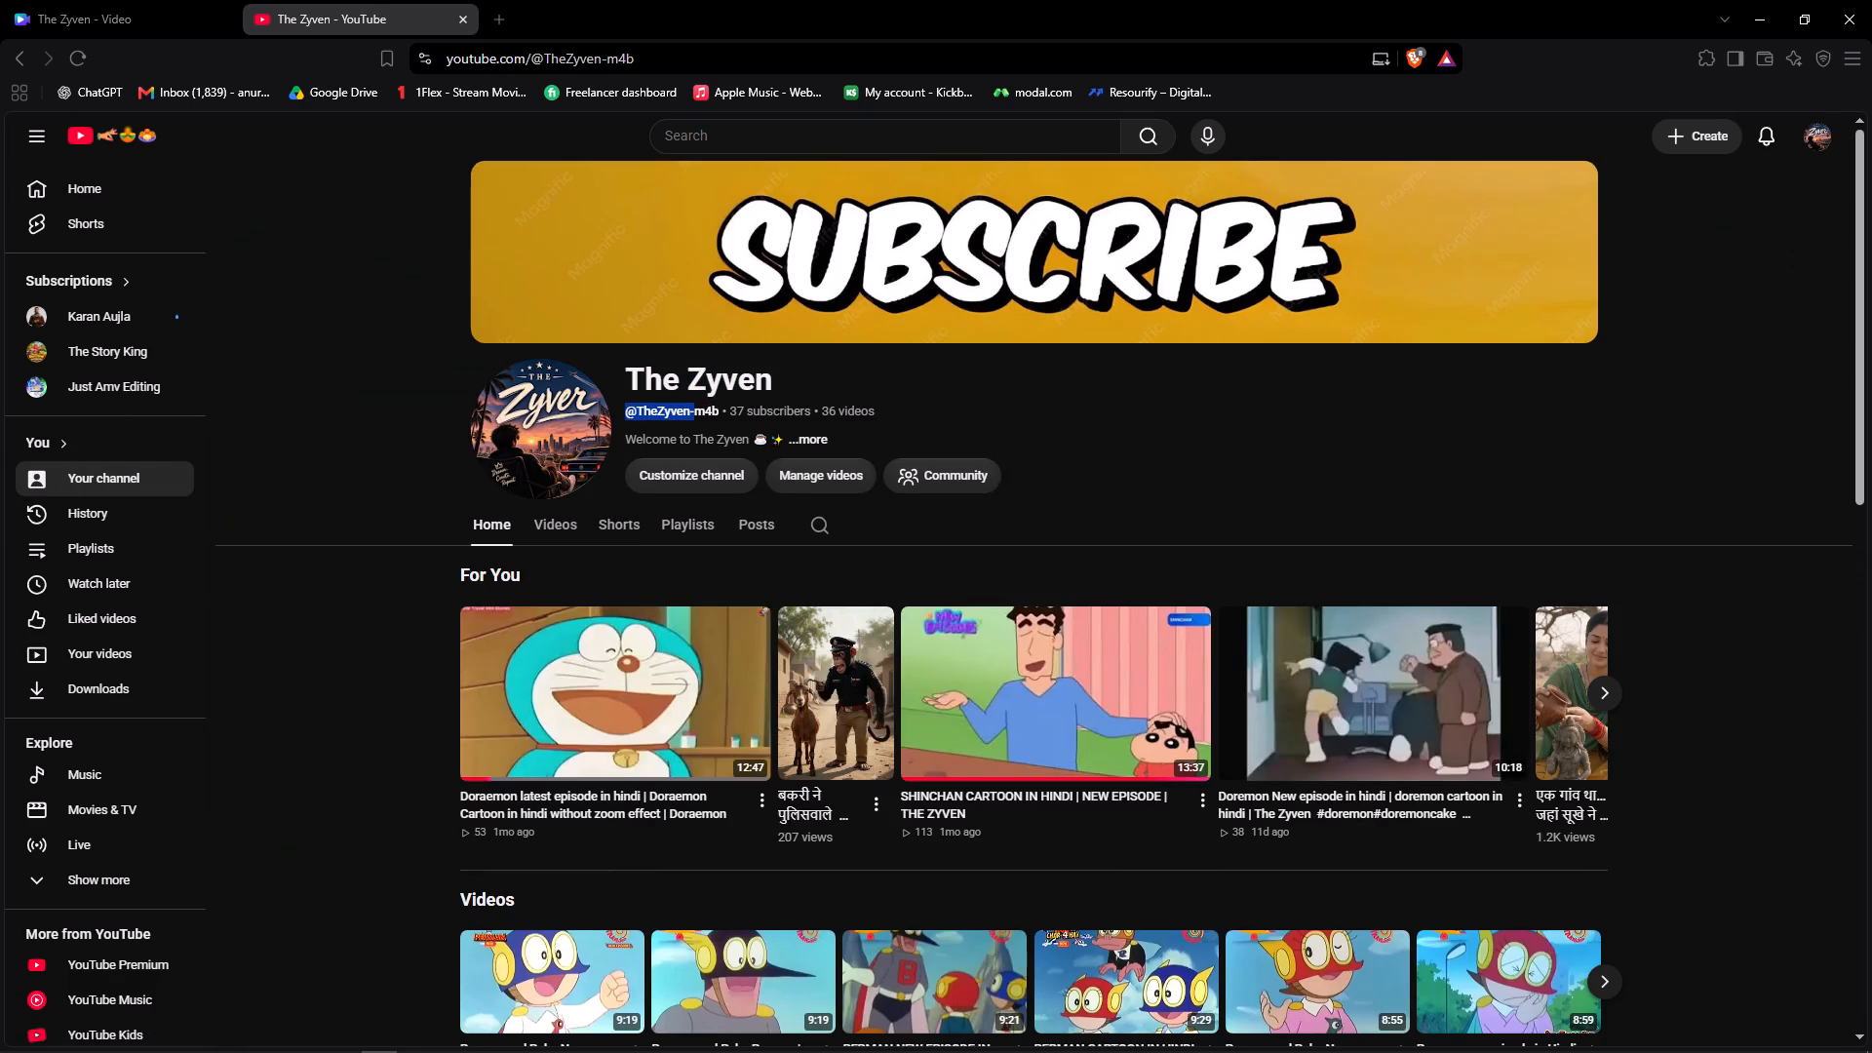
{"action": "left_click_drag", "start_coordinate": [687, 410], "coordinate": [717, 410]}
{"action": "right_click", "coordinate": [716, 410]}
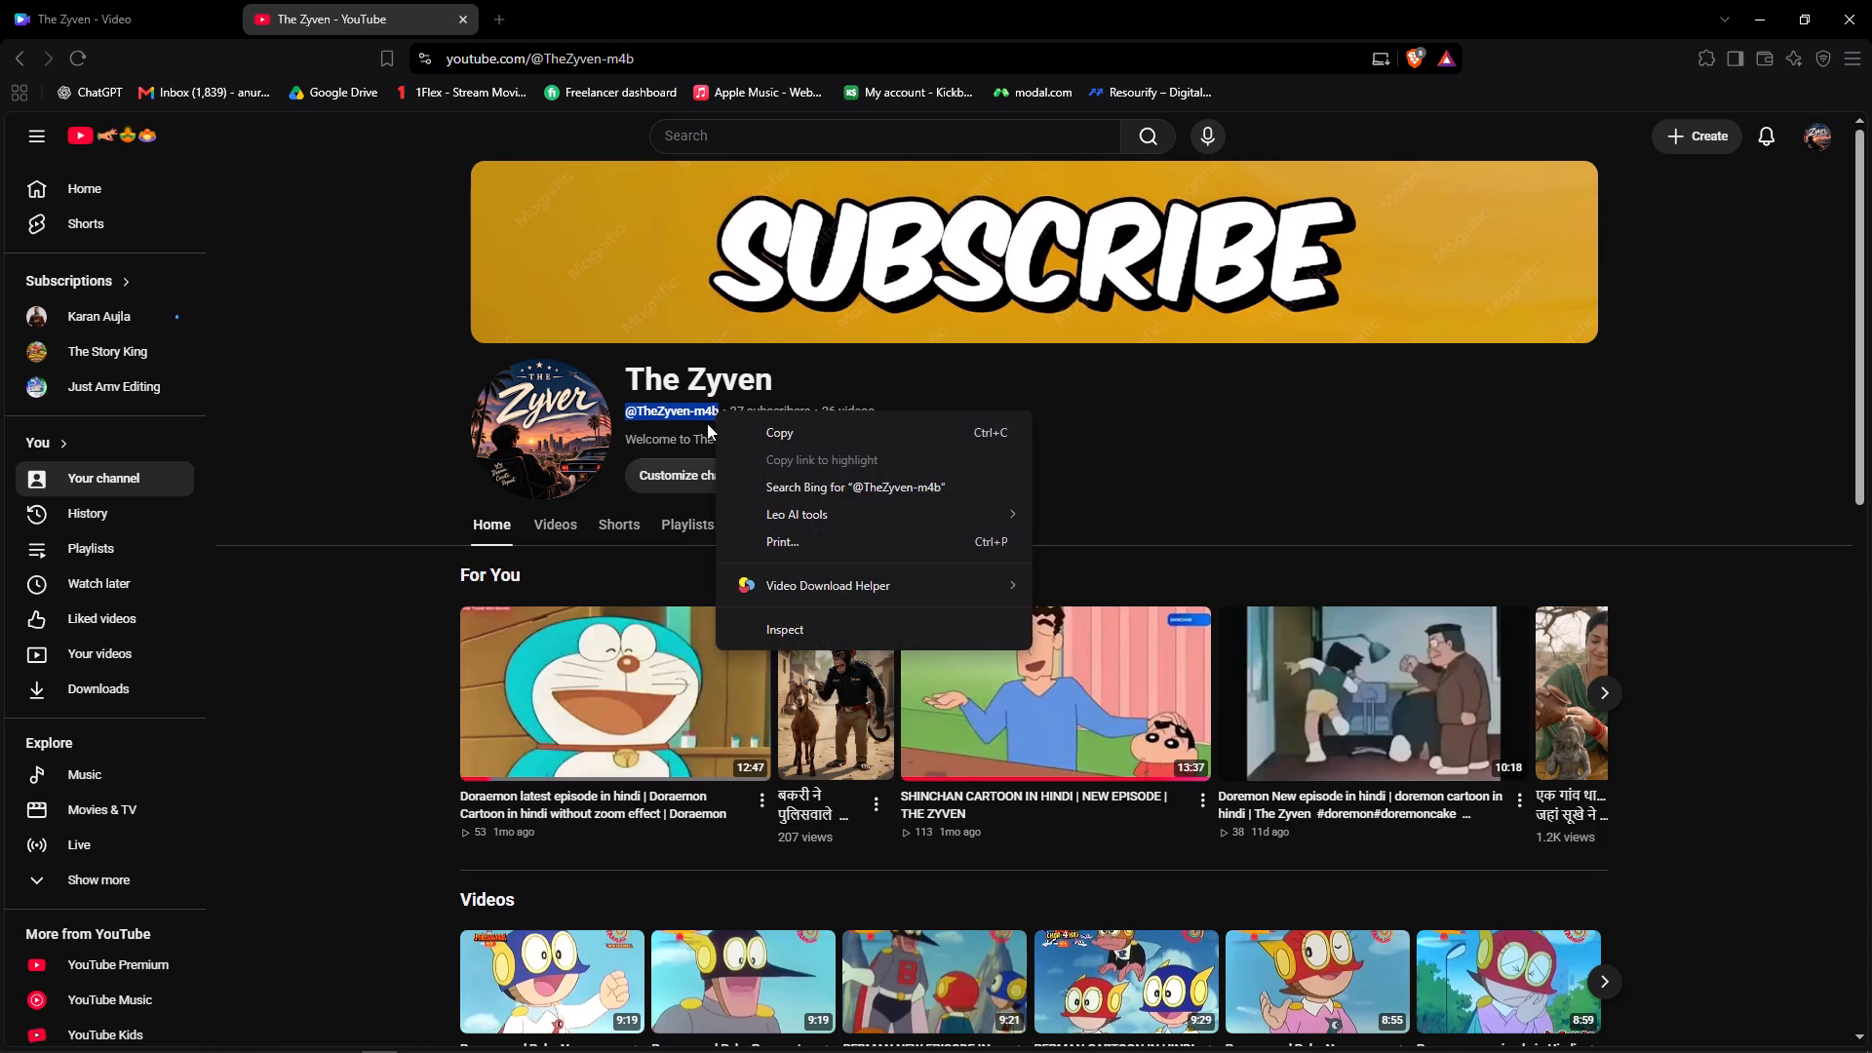
{"action": "left_click", "coordinate": [812, 438]}
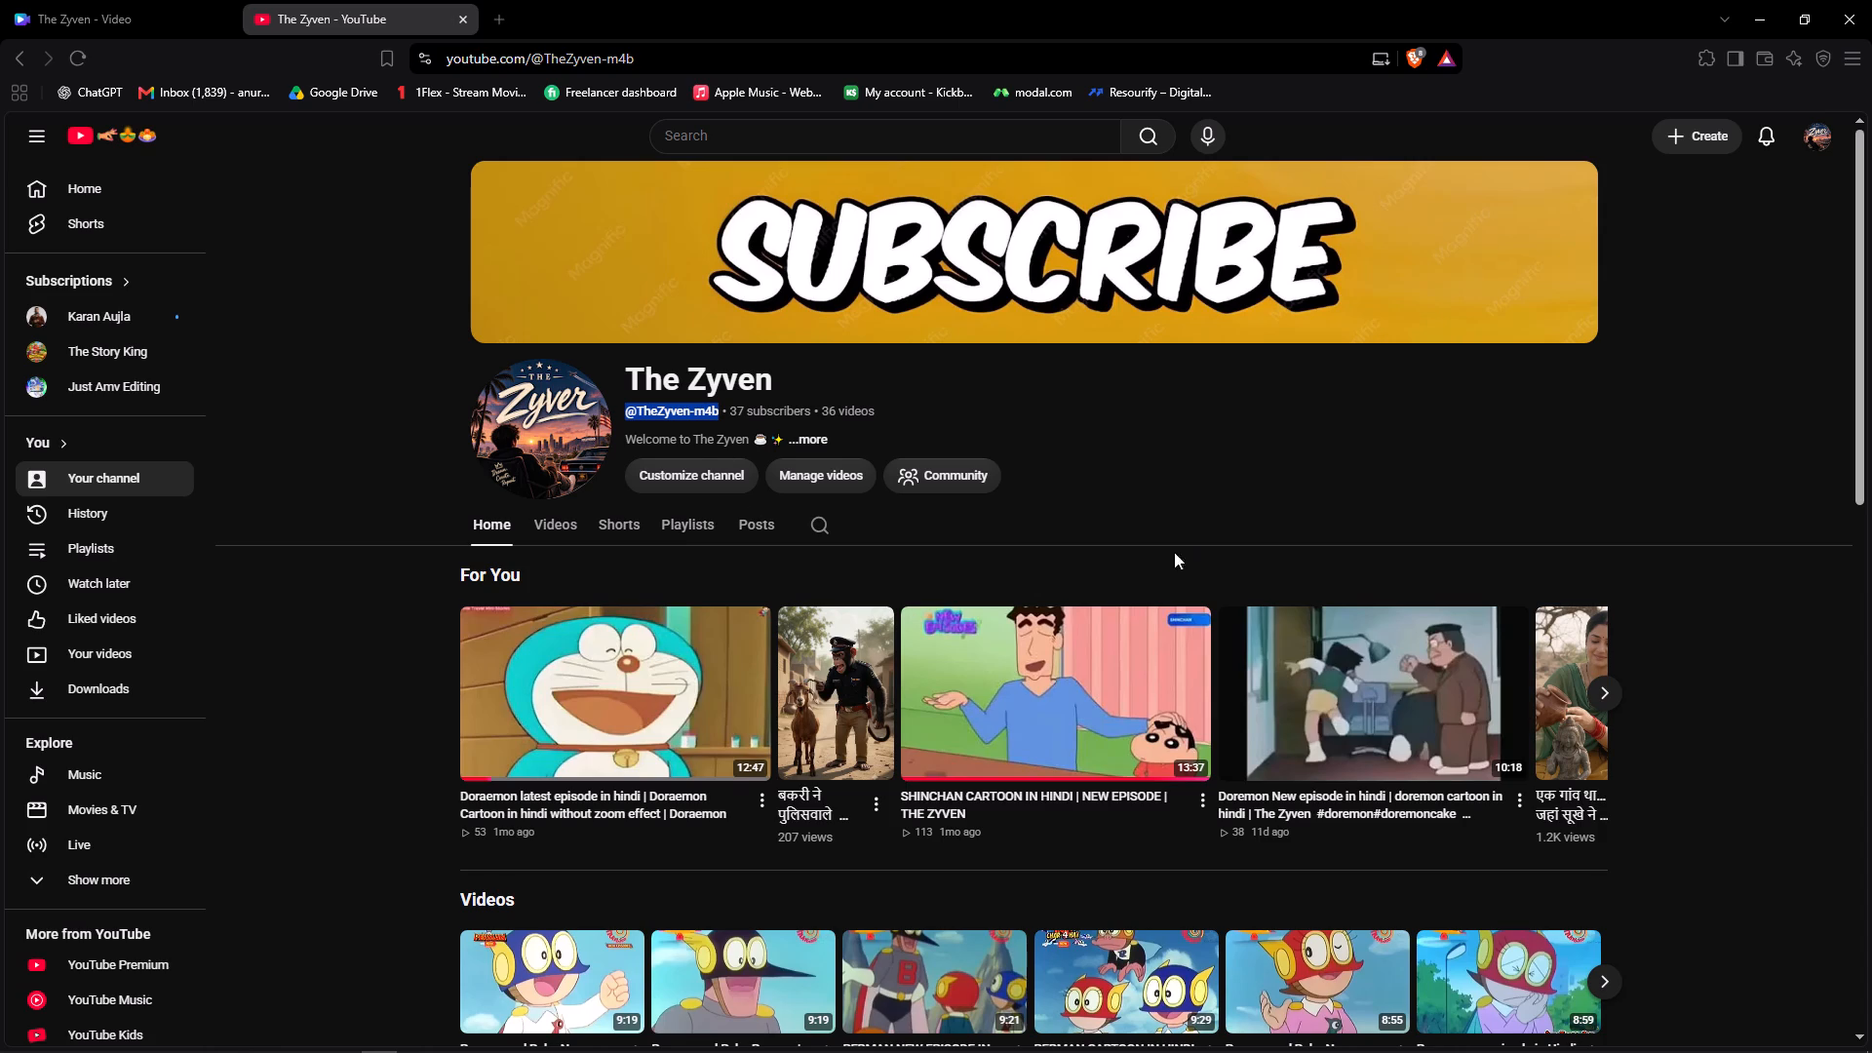
{"action": "scroll", "coordinate": [1164, 552], "scroll_direction": "down", "scroll_amount": 6}
{"action": "scroll", "coordinate": [1023, 533], "scroll_direction": "up", "scroll_amount": 1}
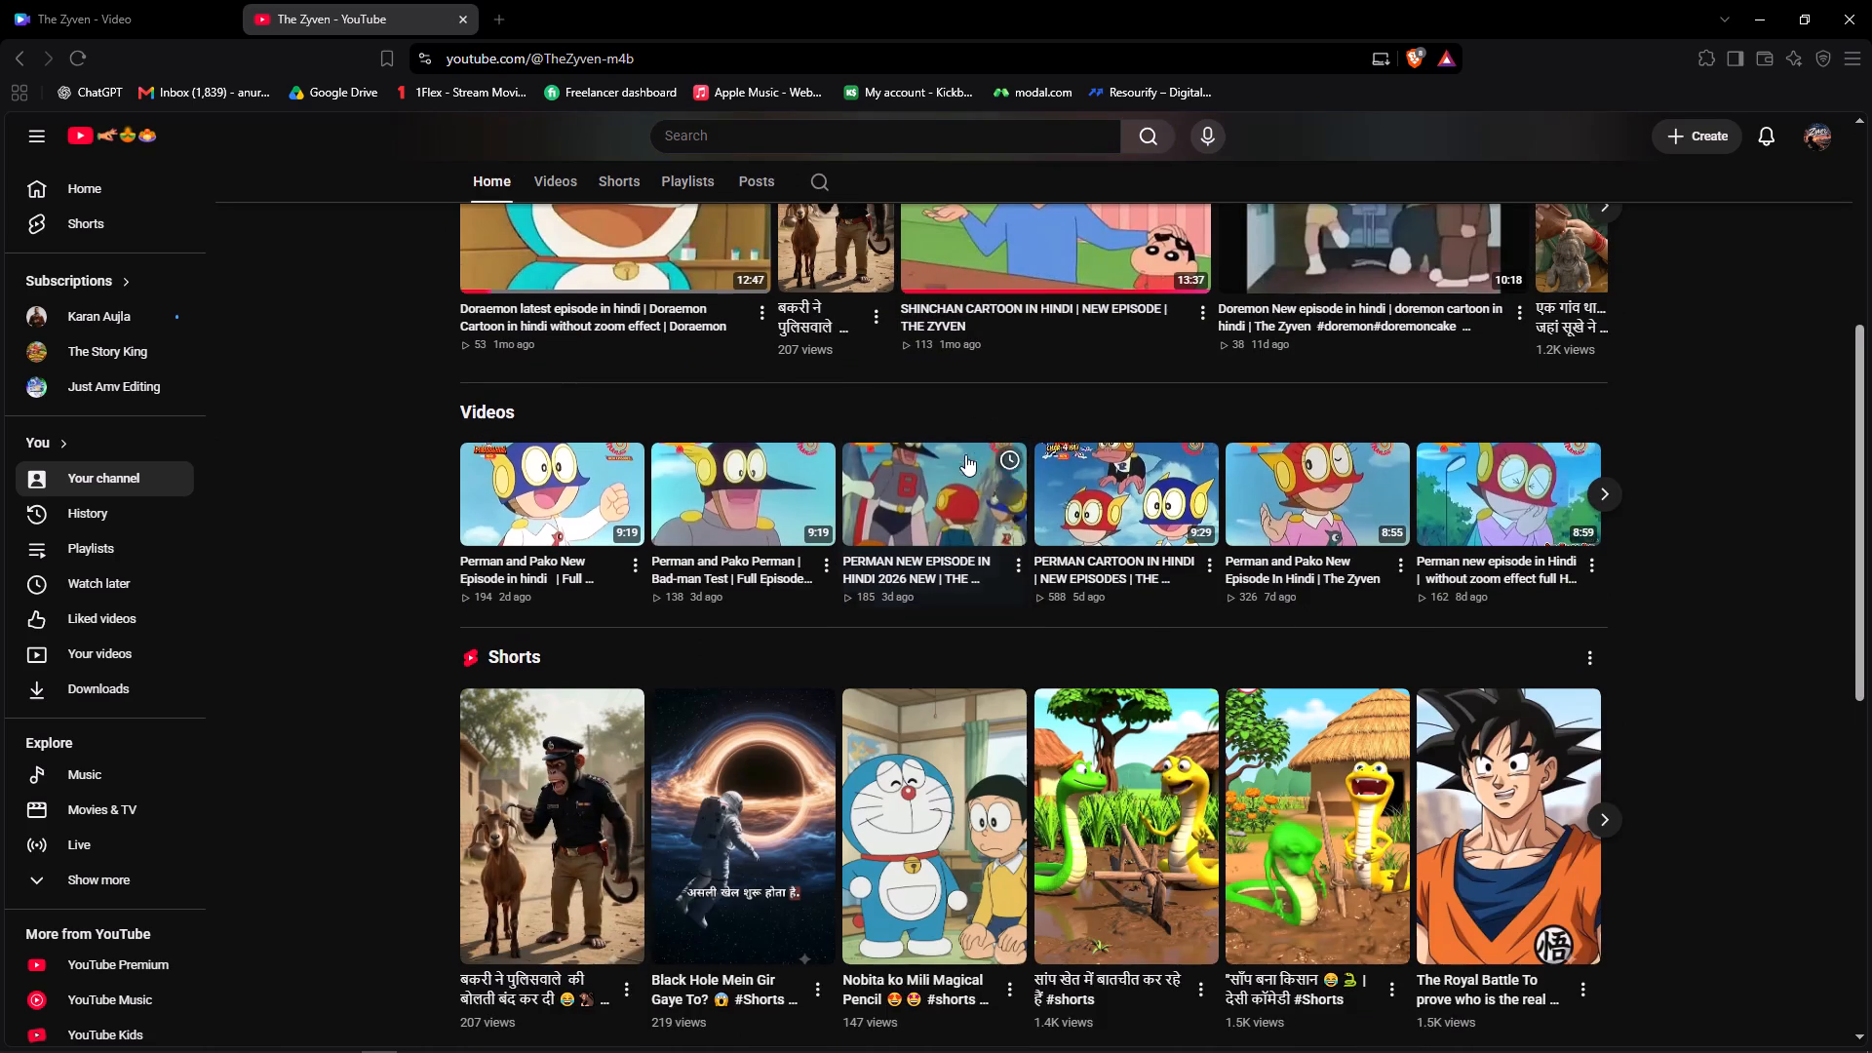
{"action": "scroll", "coordinate": [922, 519], "scroll_direction": "up", "scroll_amount": 7}
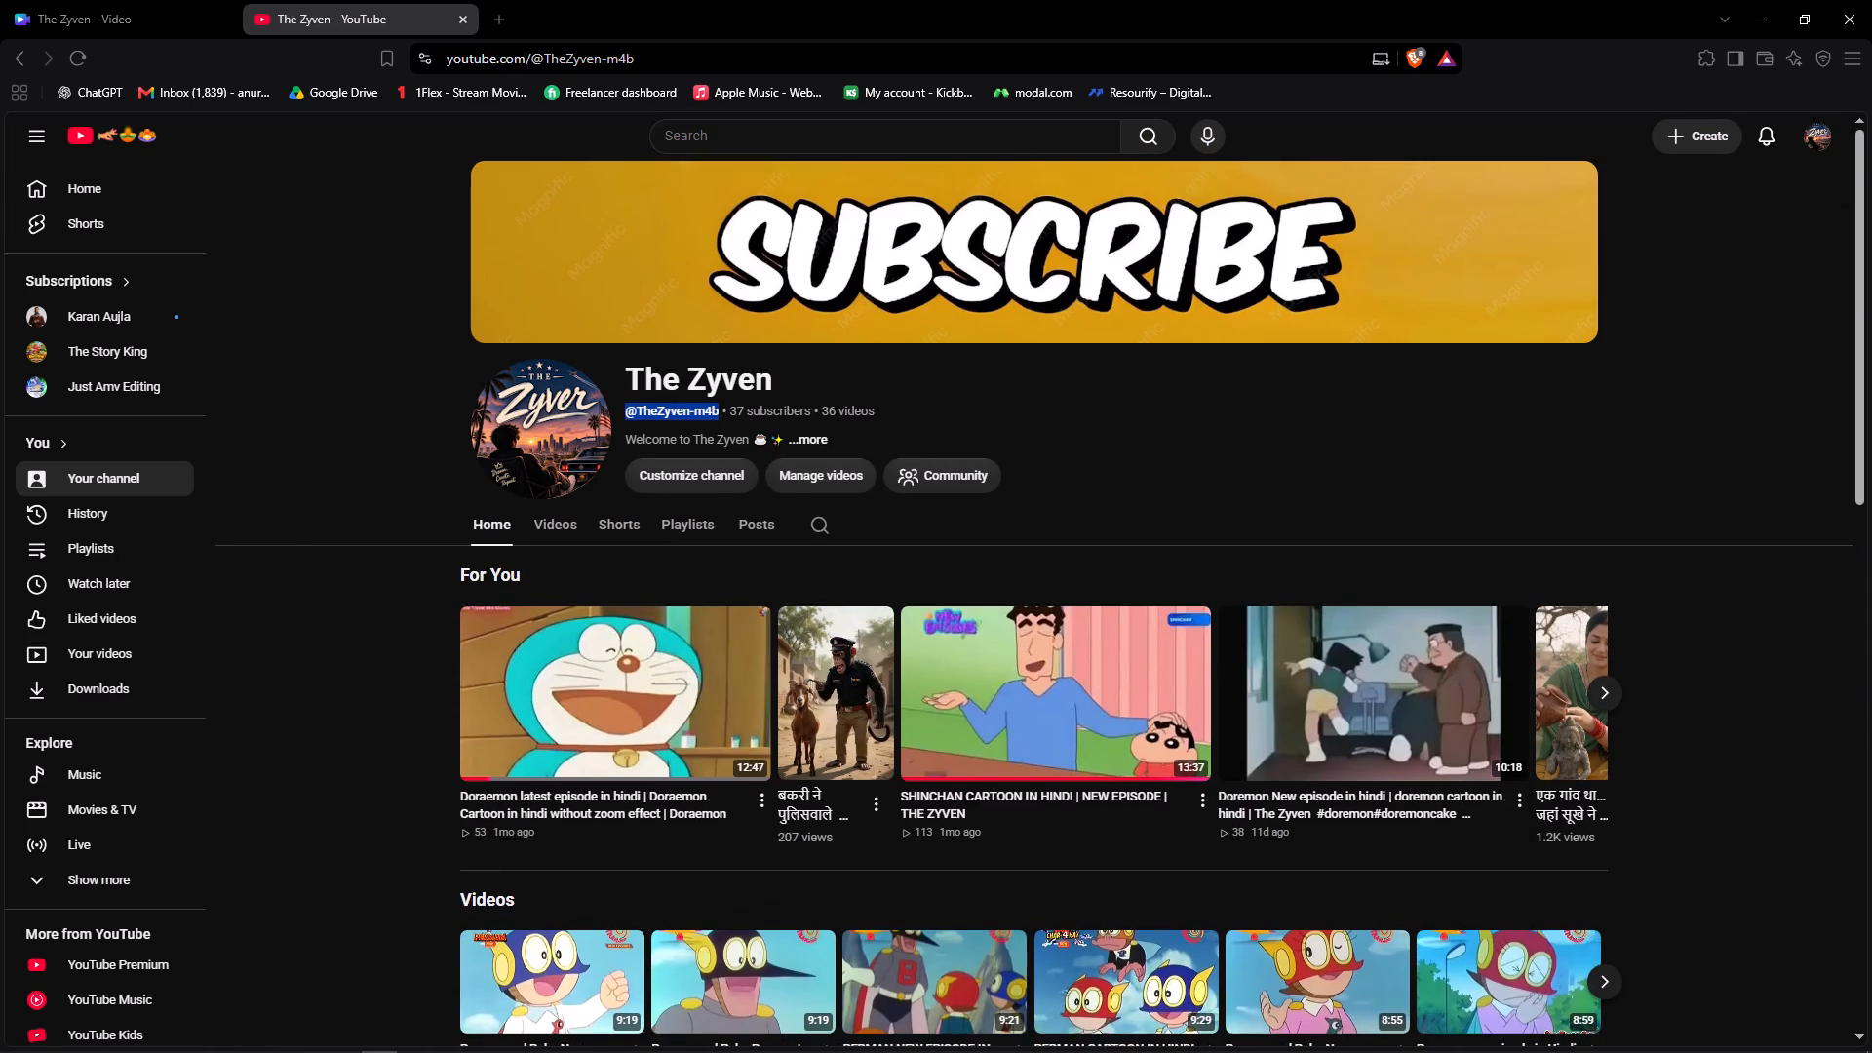
{"action": "right_click", "coordinate": [671, 414]}
{"action": "left_click", "coordinate": [750, 430]}
{"action": "left_click", "coordinate": [169, 0]}
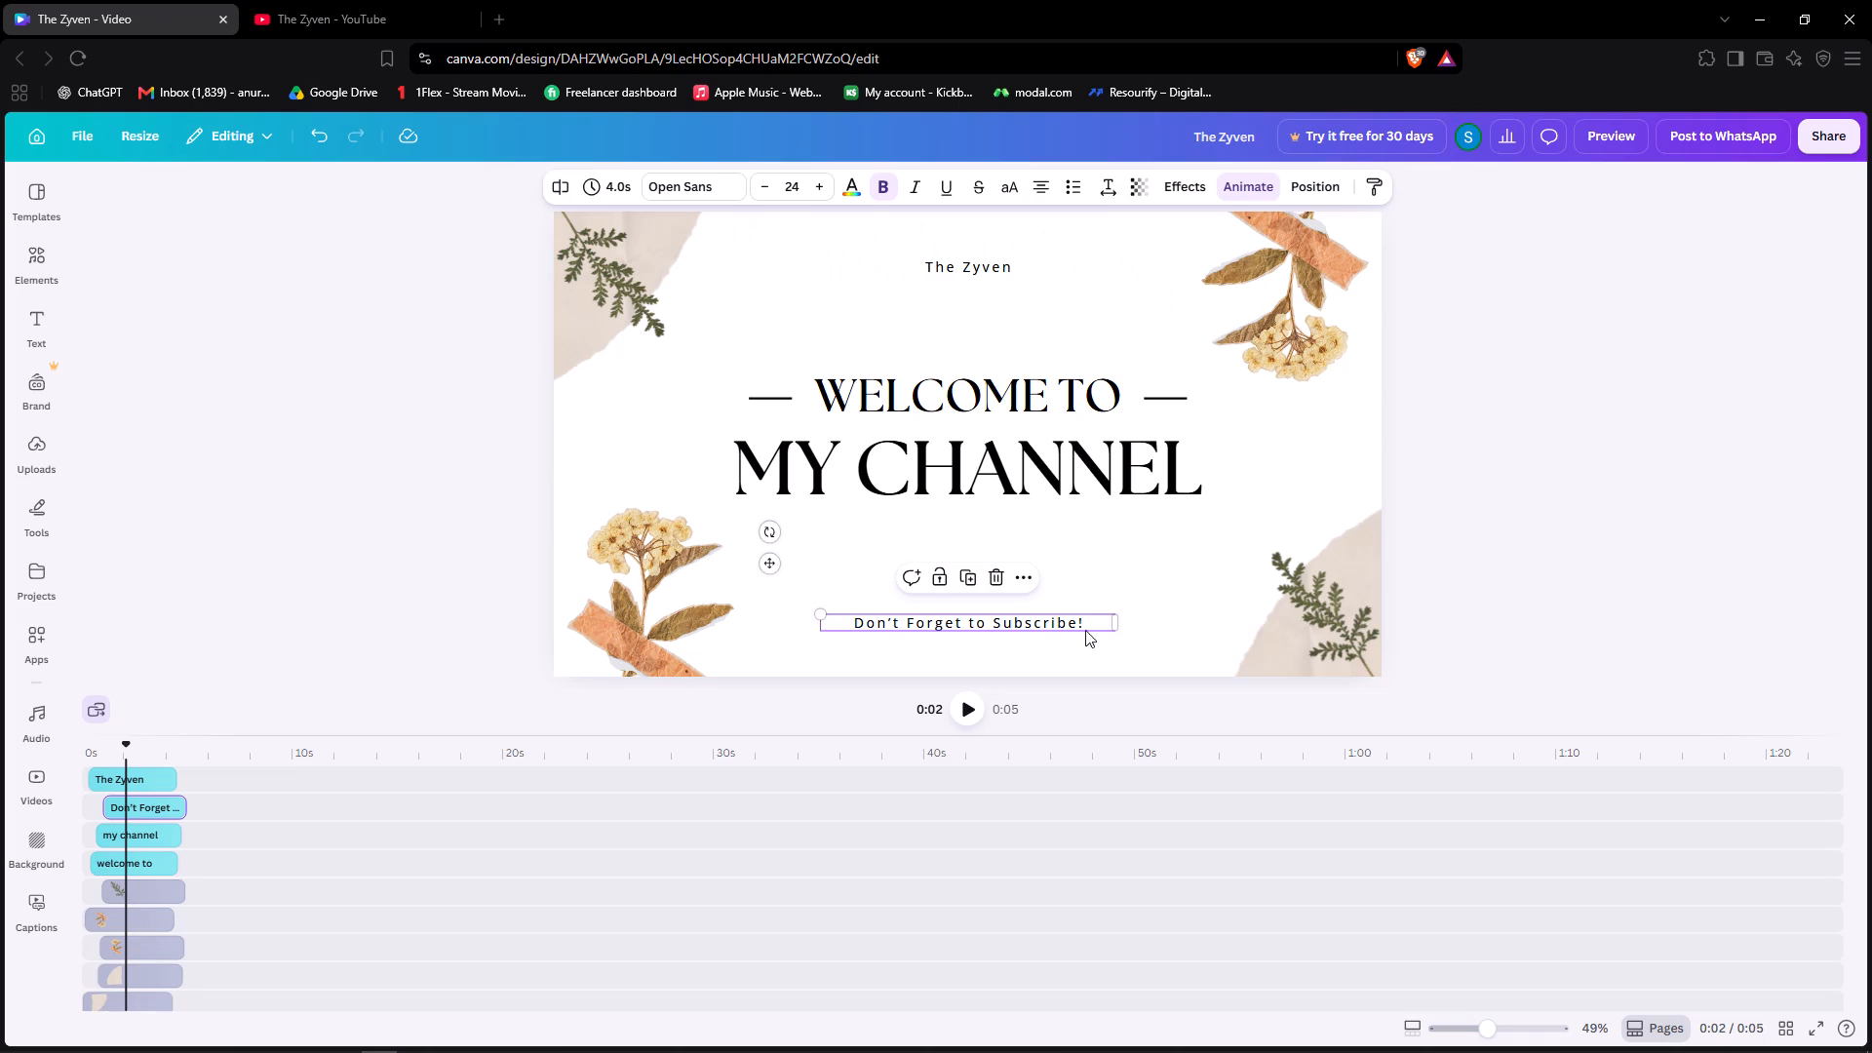
{"action": "left_click", "coordinate": [1007, 619]}
{"action": "right_click", "coordinate": [1007, 619]}
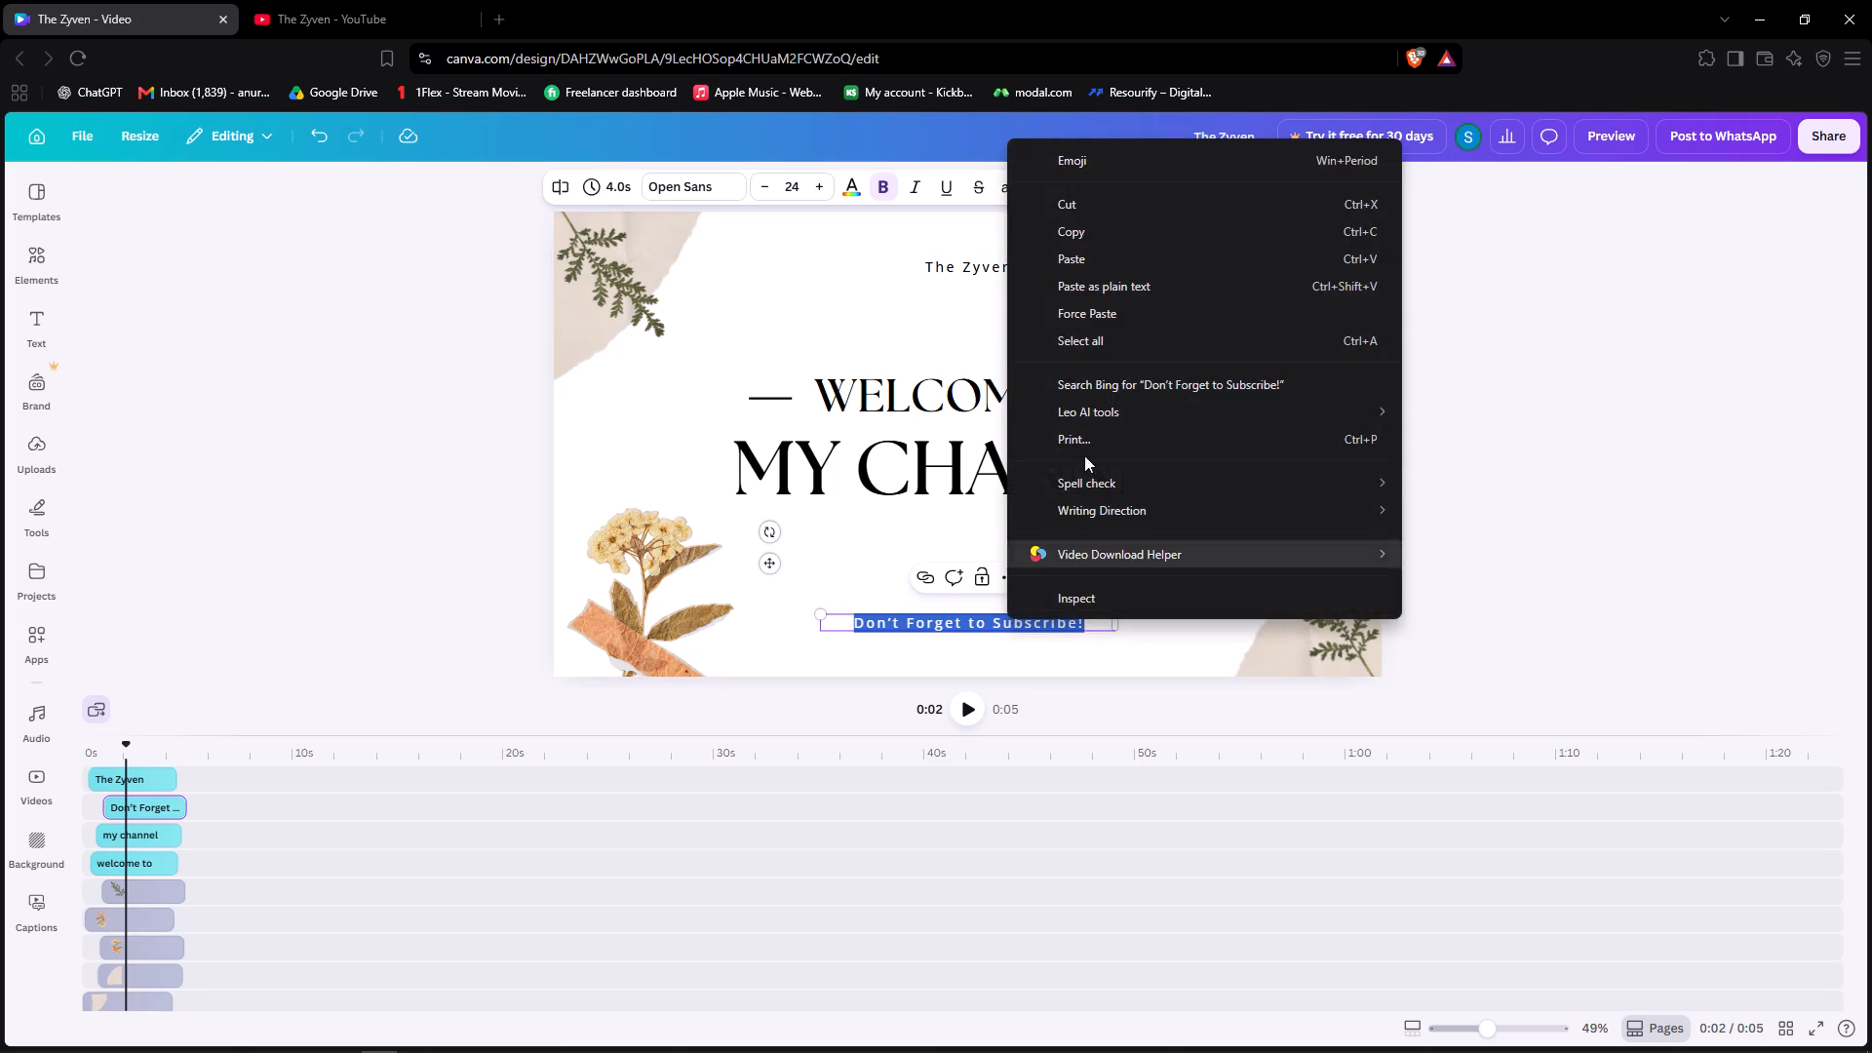
{"action": "left_click", "coordinate": [1148, 259]}
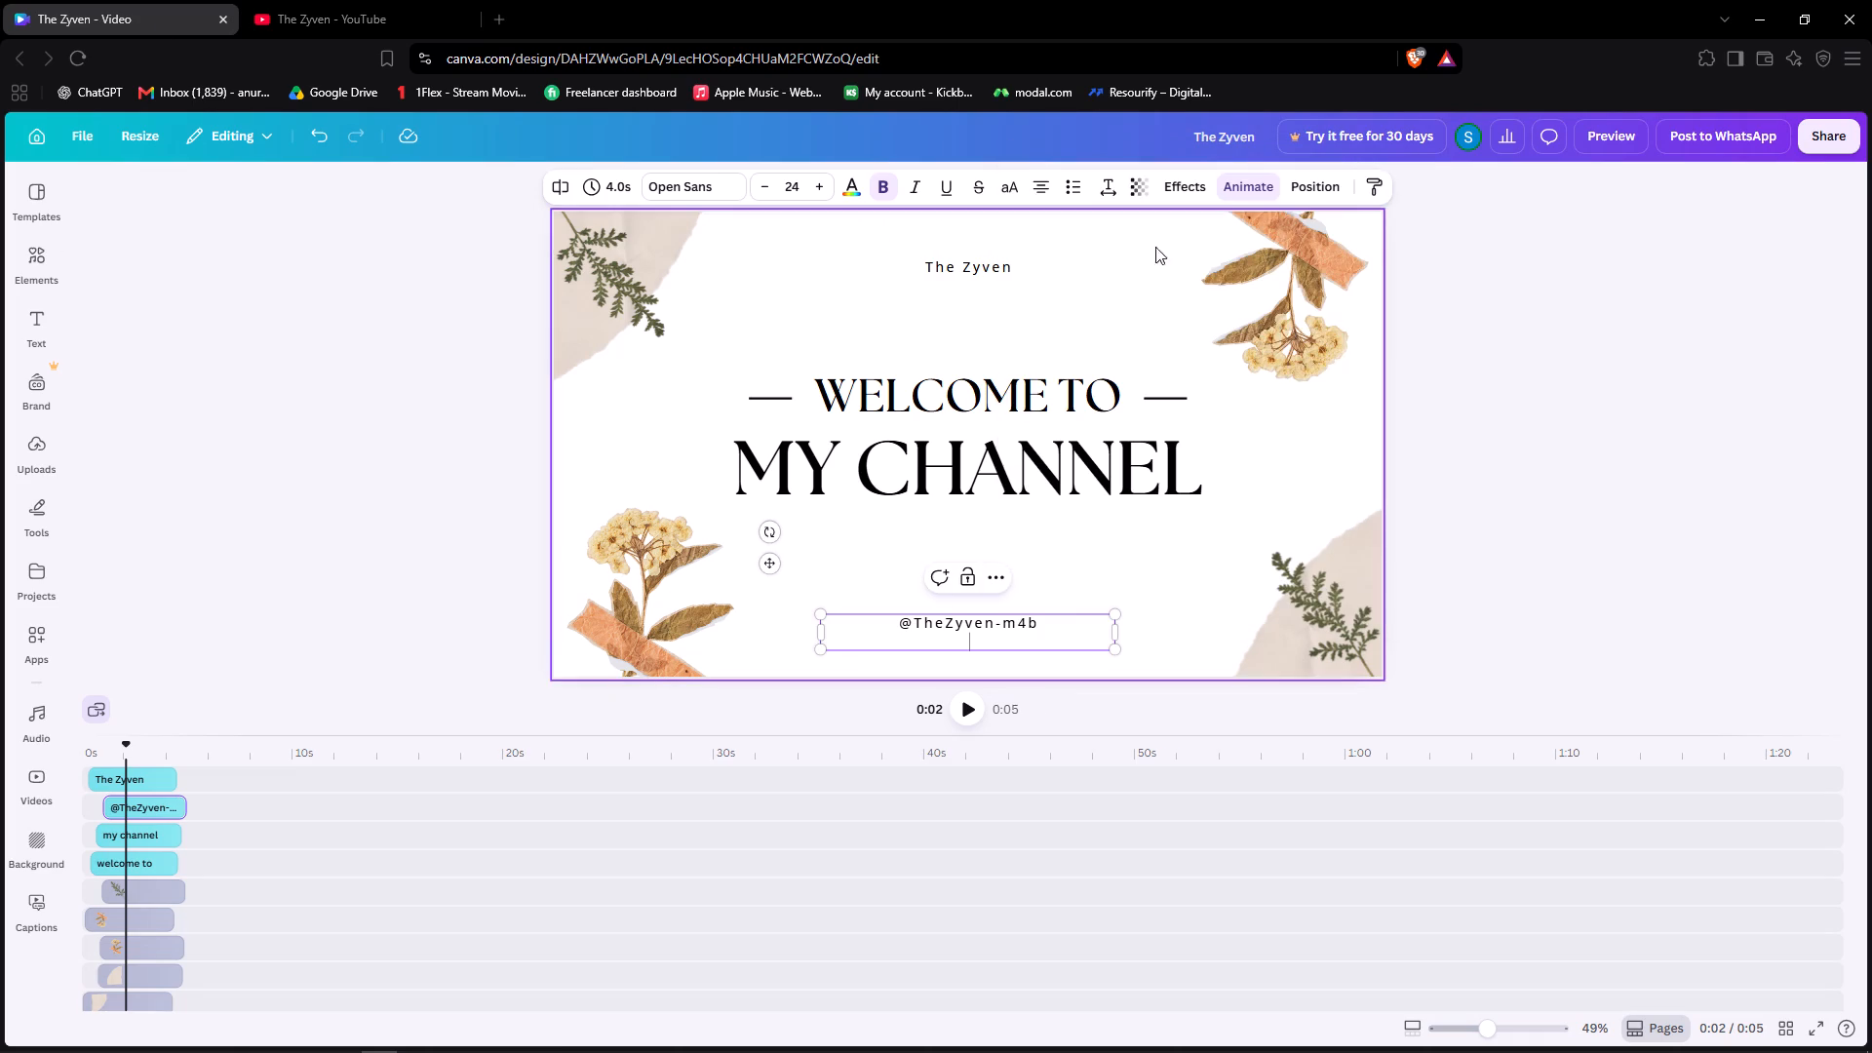
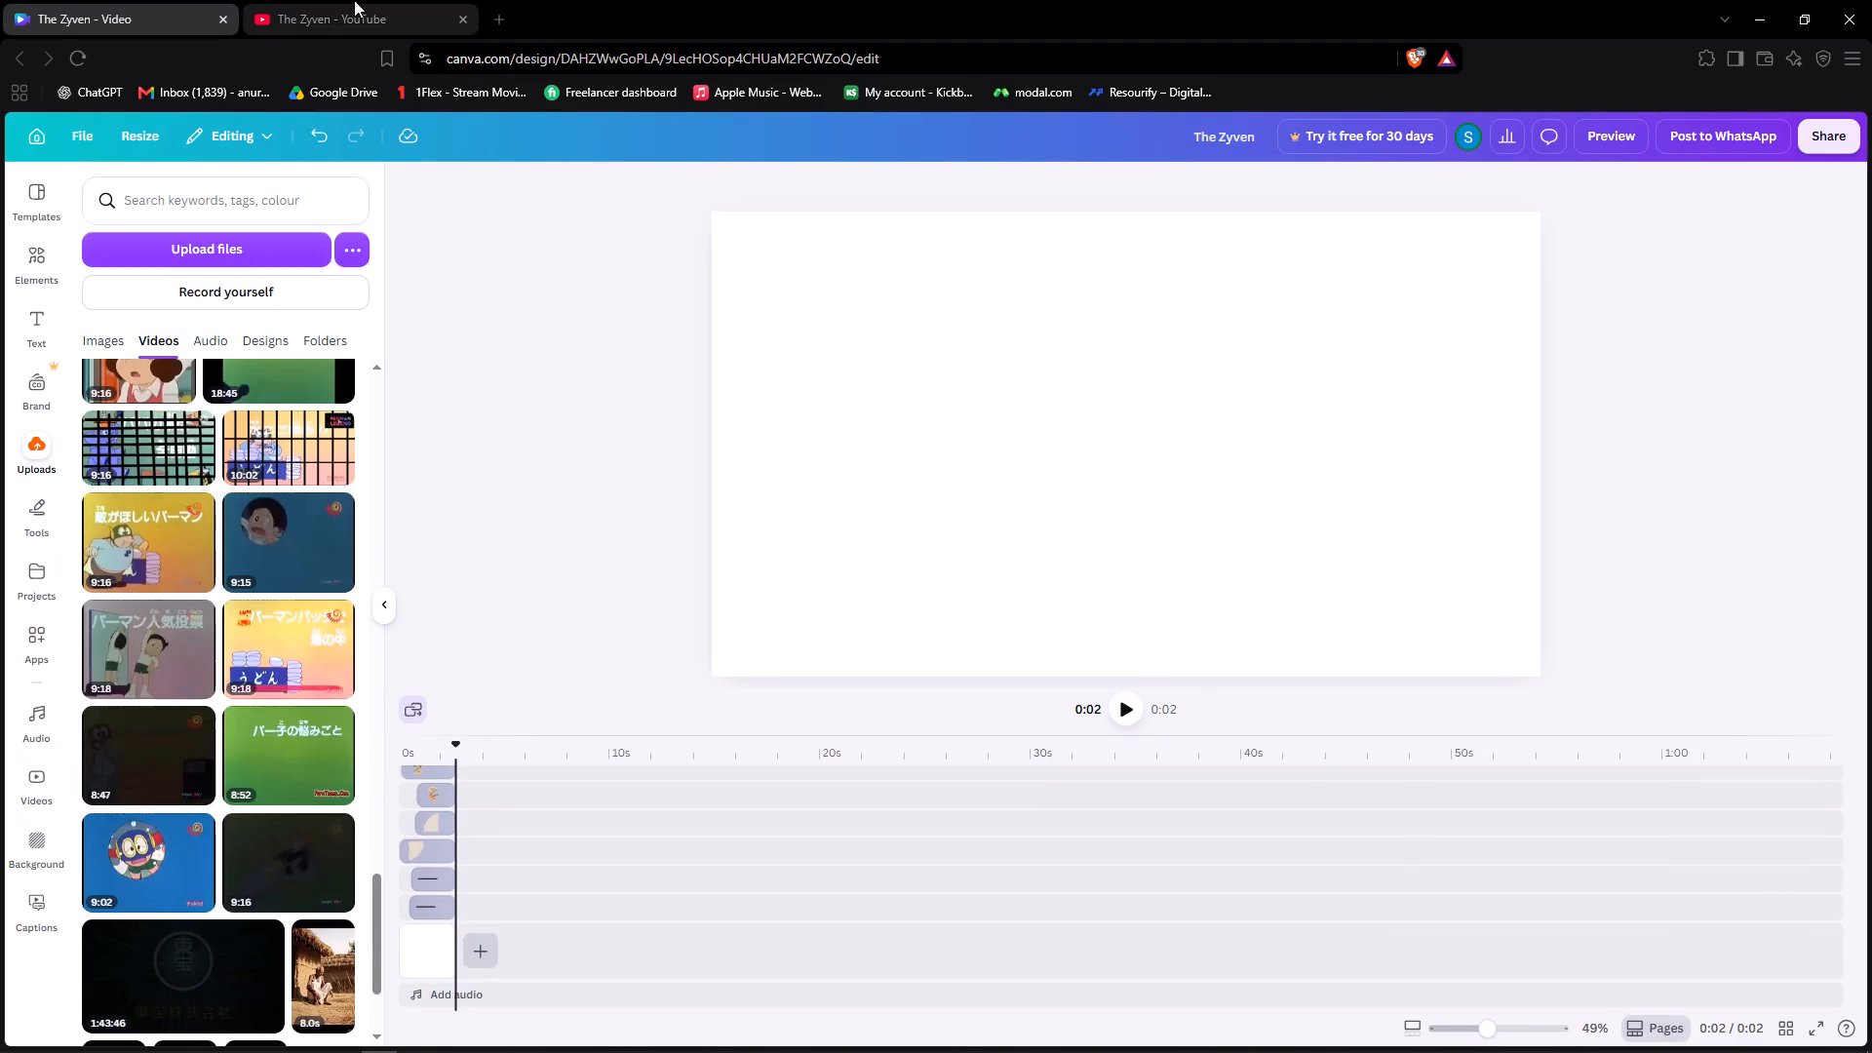
{"action": "left_click", "coordinate": [353, 0]}
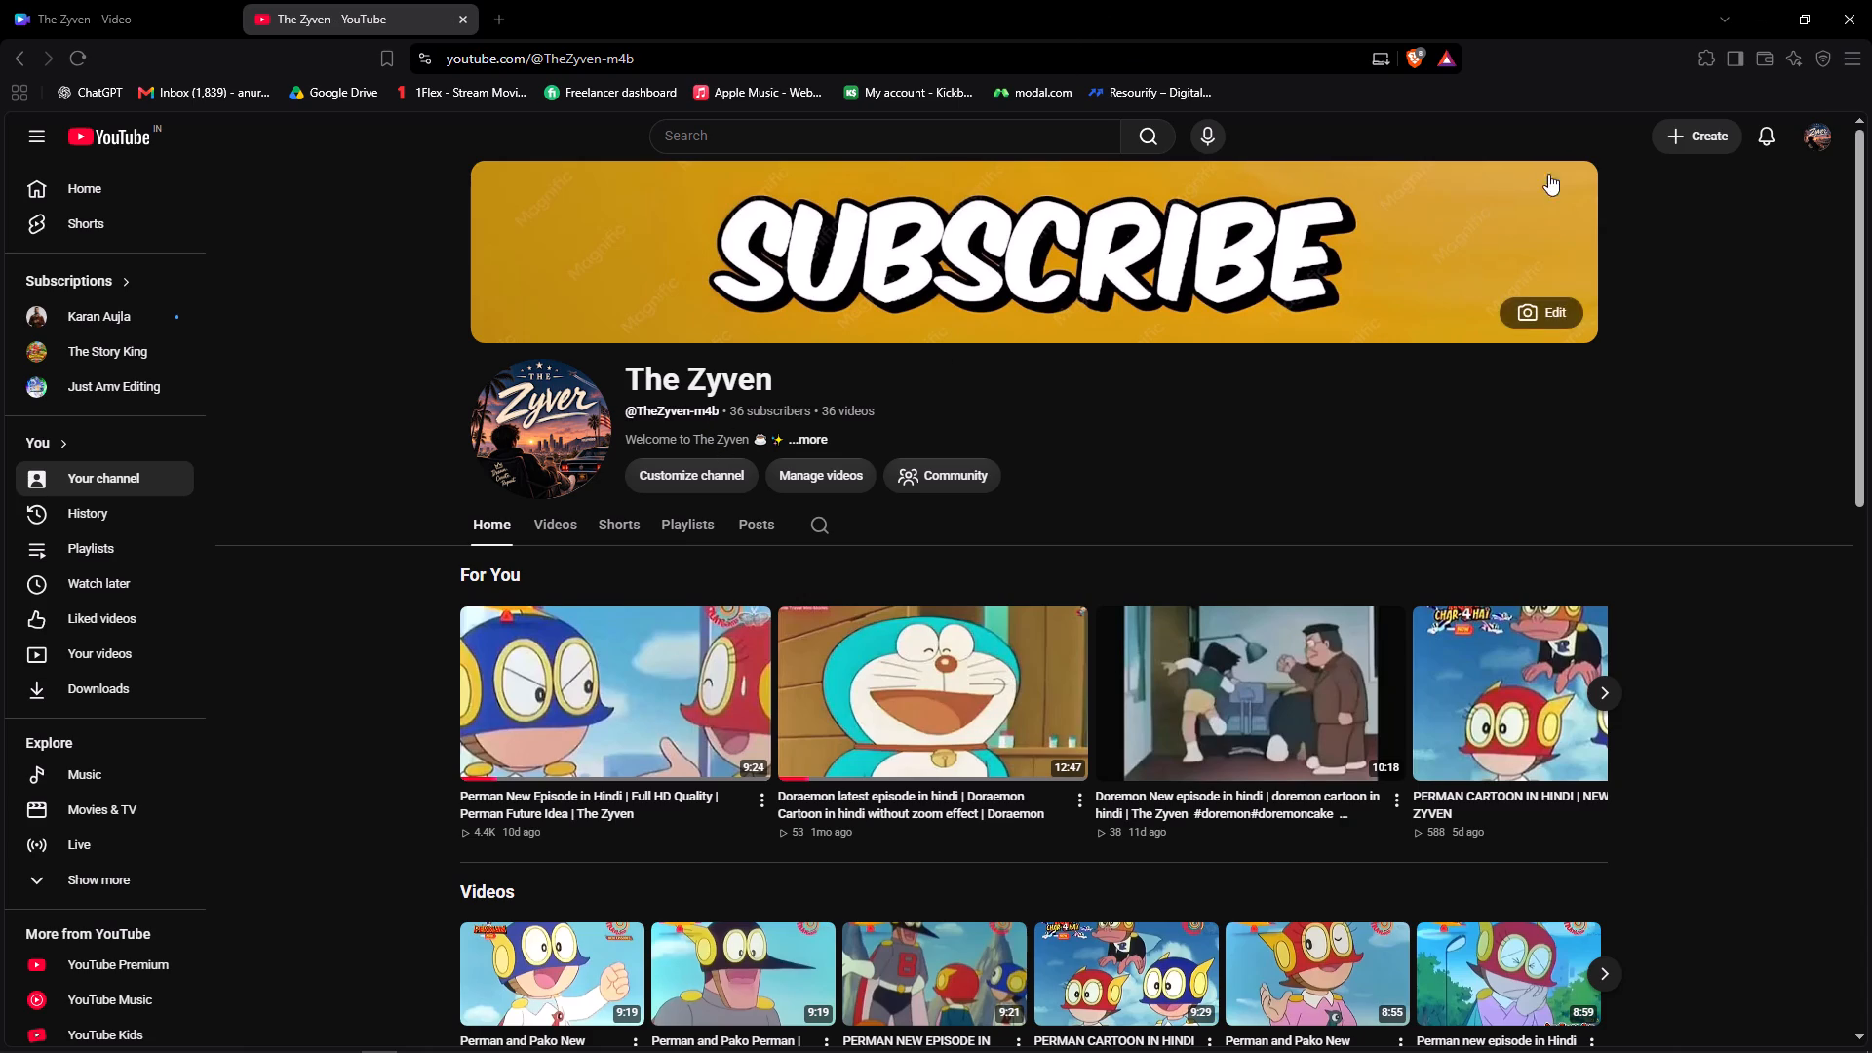
{"action": "left_click", "coordinate": [1823, 155]}
{"action": "left_click", "coordinate": [1816, 138]}
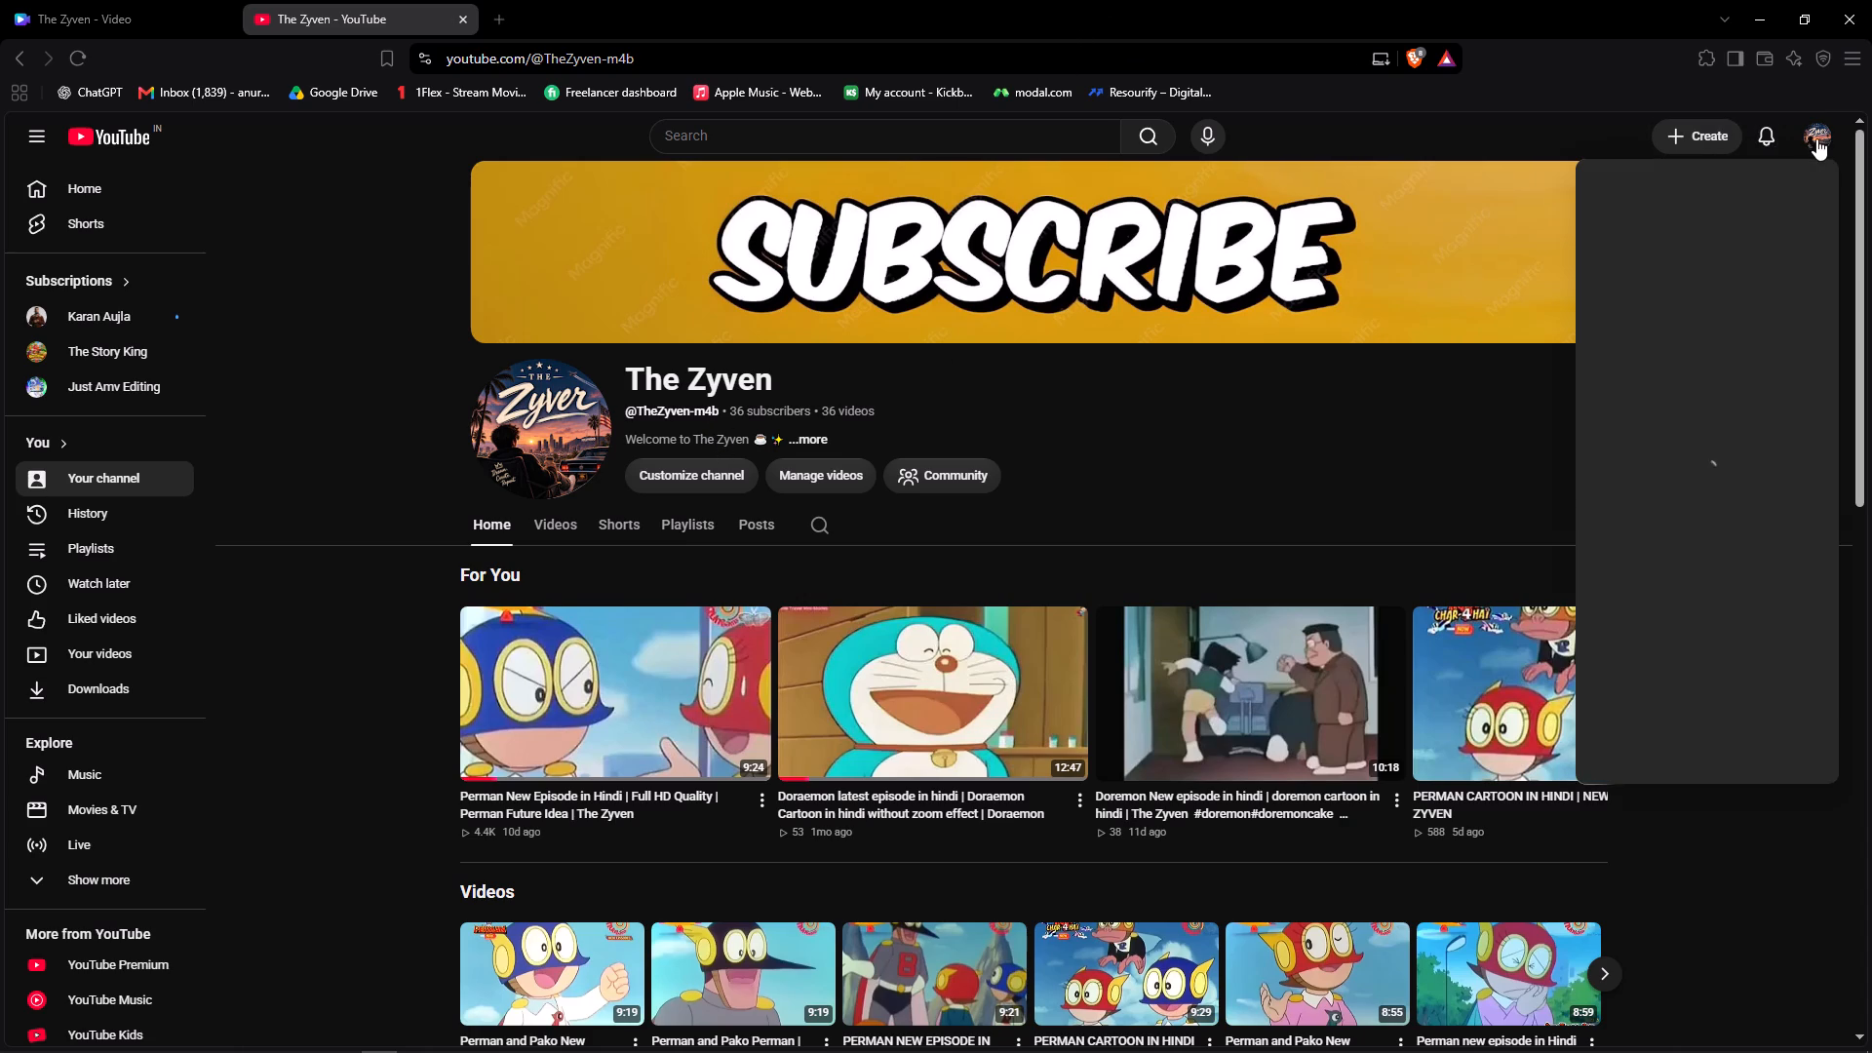
{"action": "left_click", "coordinate": [1735, 393]}
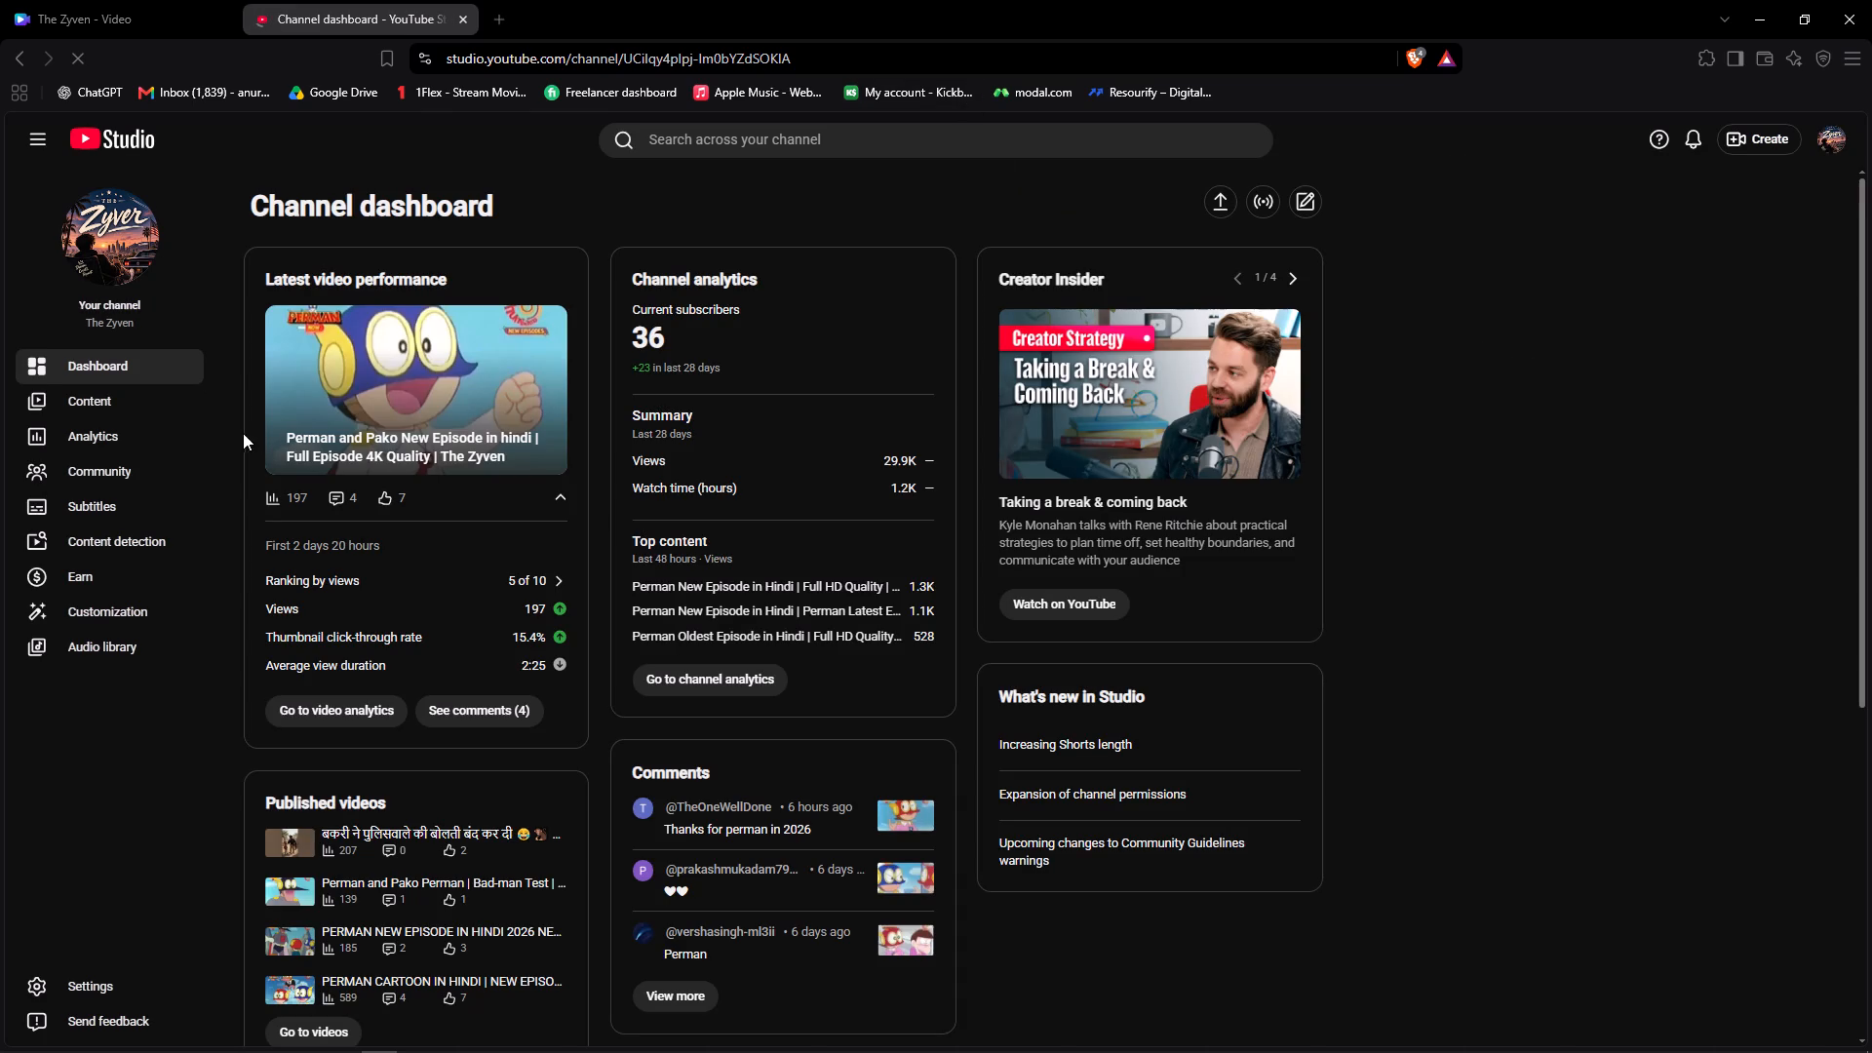
{"action": "left_click", "coordinate": [62, 395]}
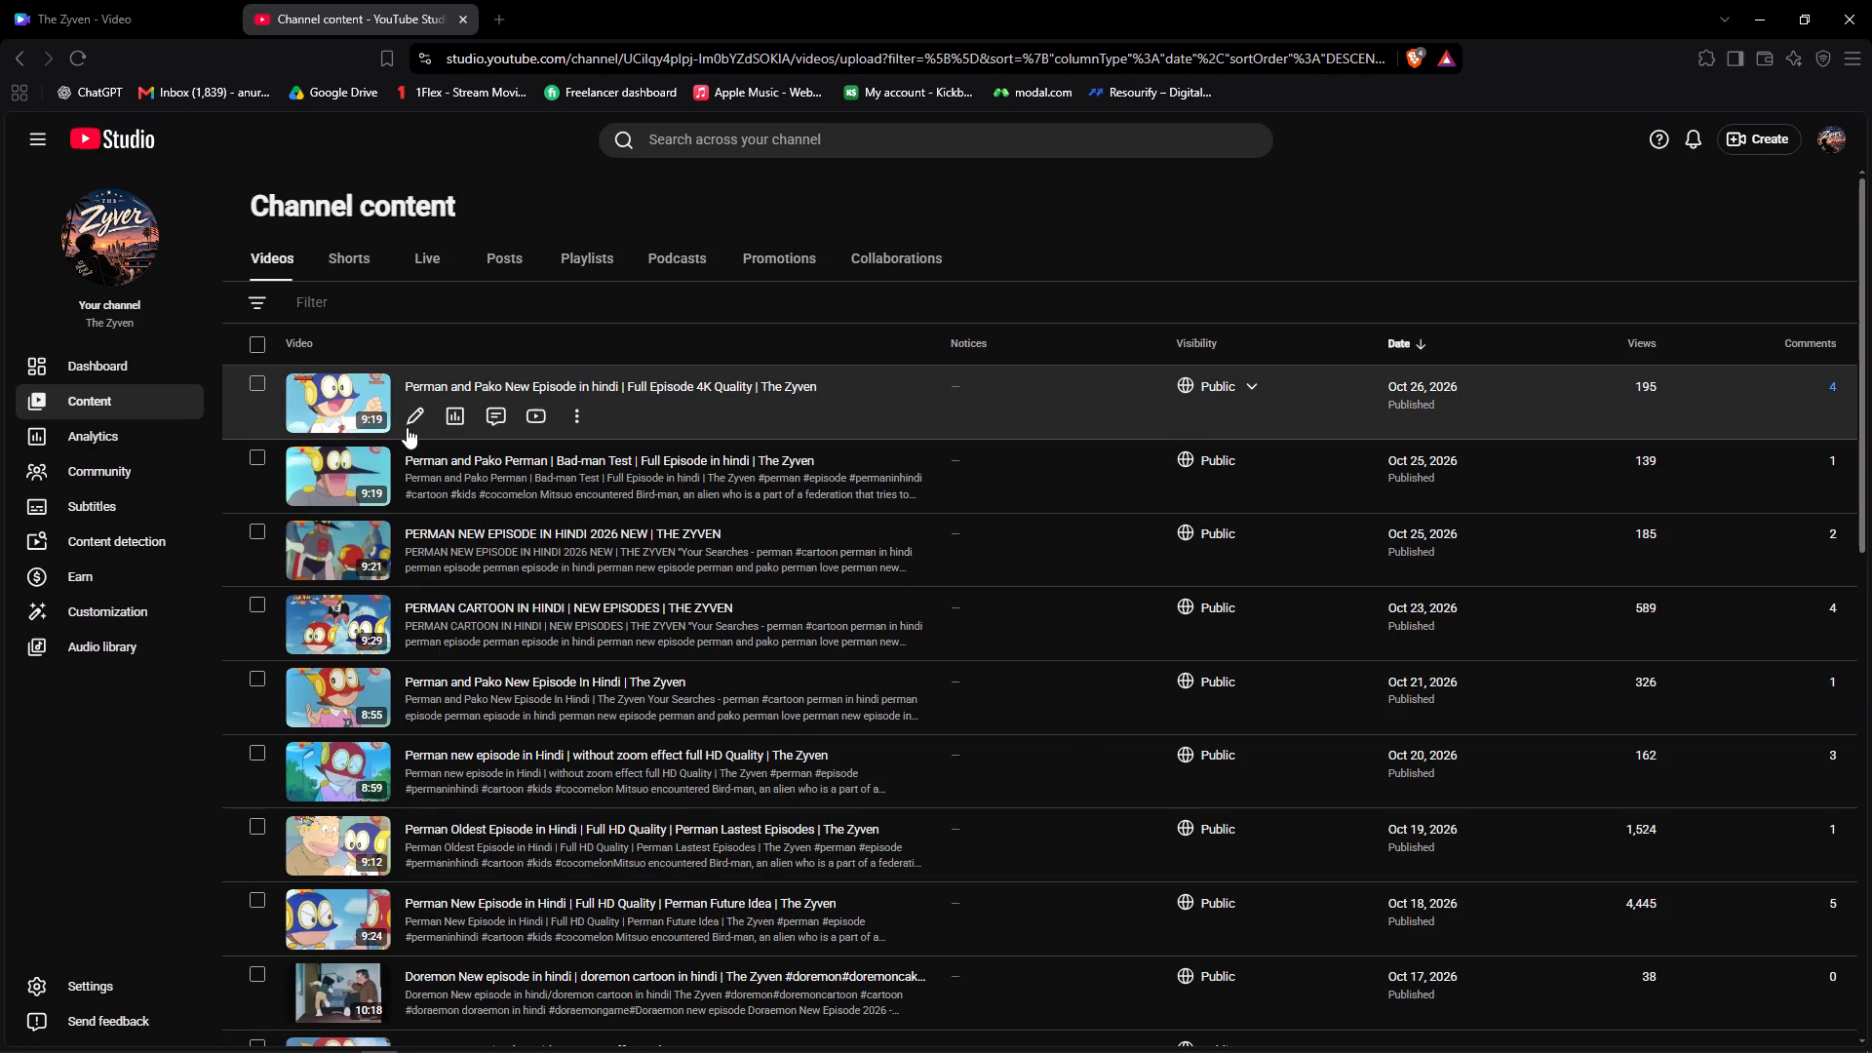
Play the opening of "Perman and Pako New Episode in hindi | Full Episode 4K Quality" from its details page, with the speaker volume lowered.
{"action": "left_click", "coordinate": [426, 405]}
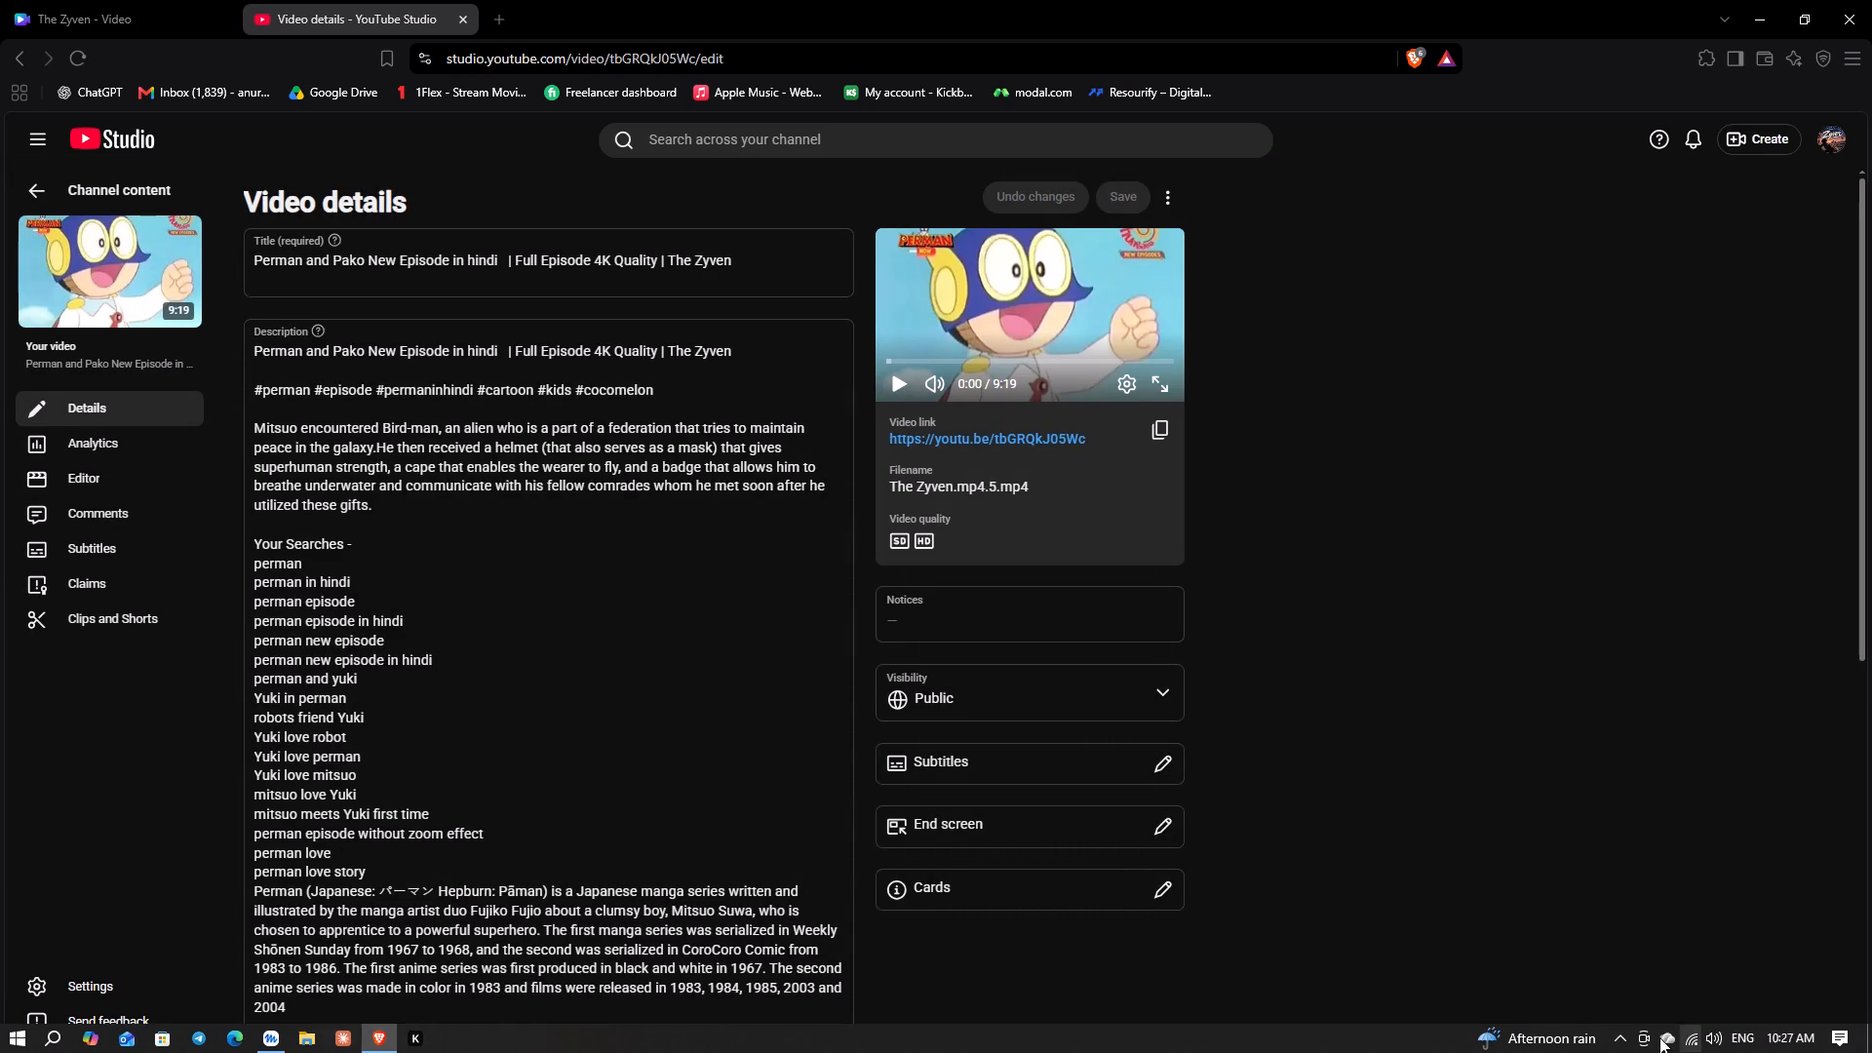
{"action": "left_click", "coordinate": [1708, 1041]}
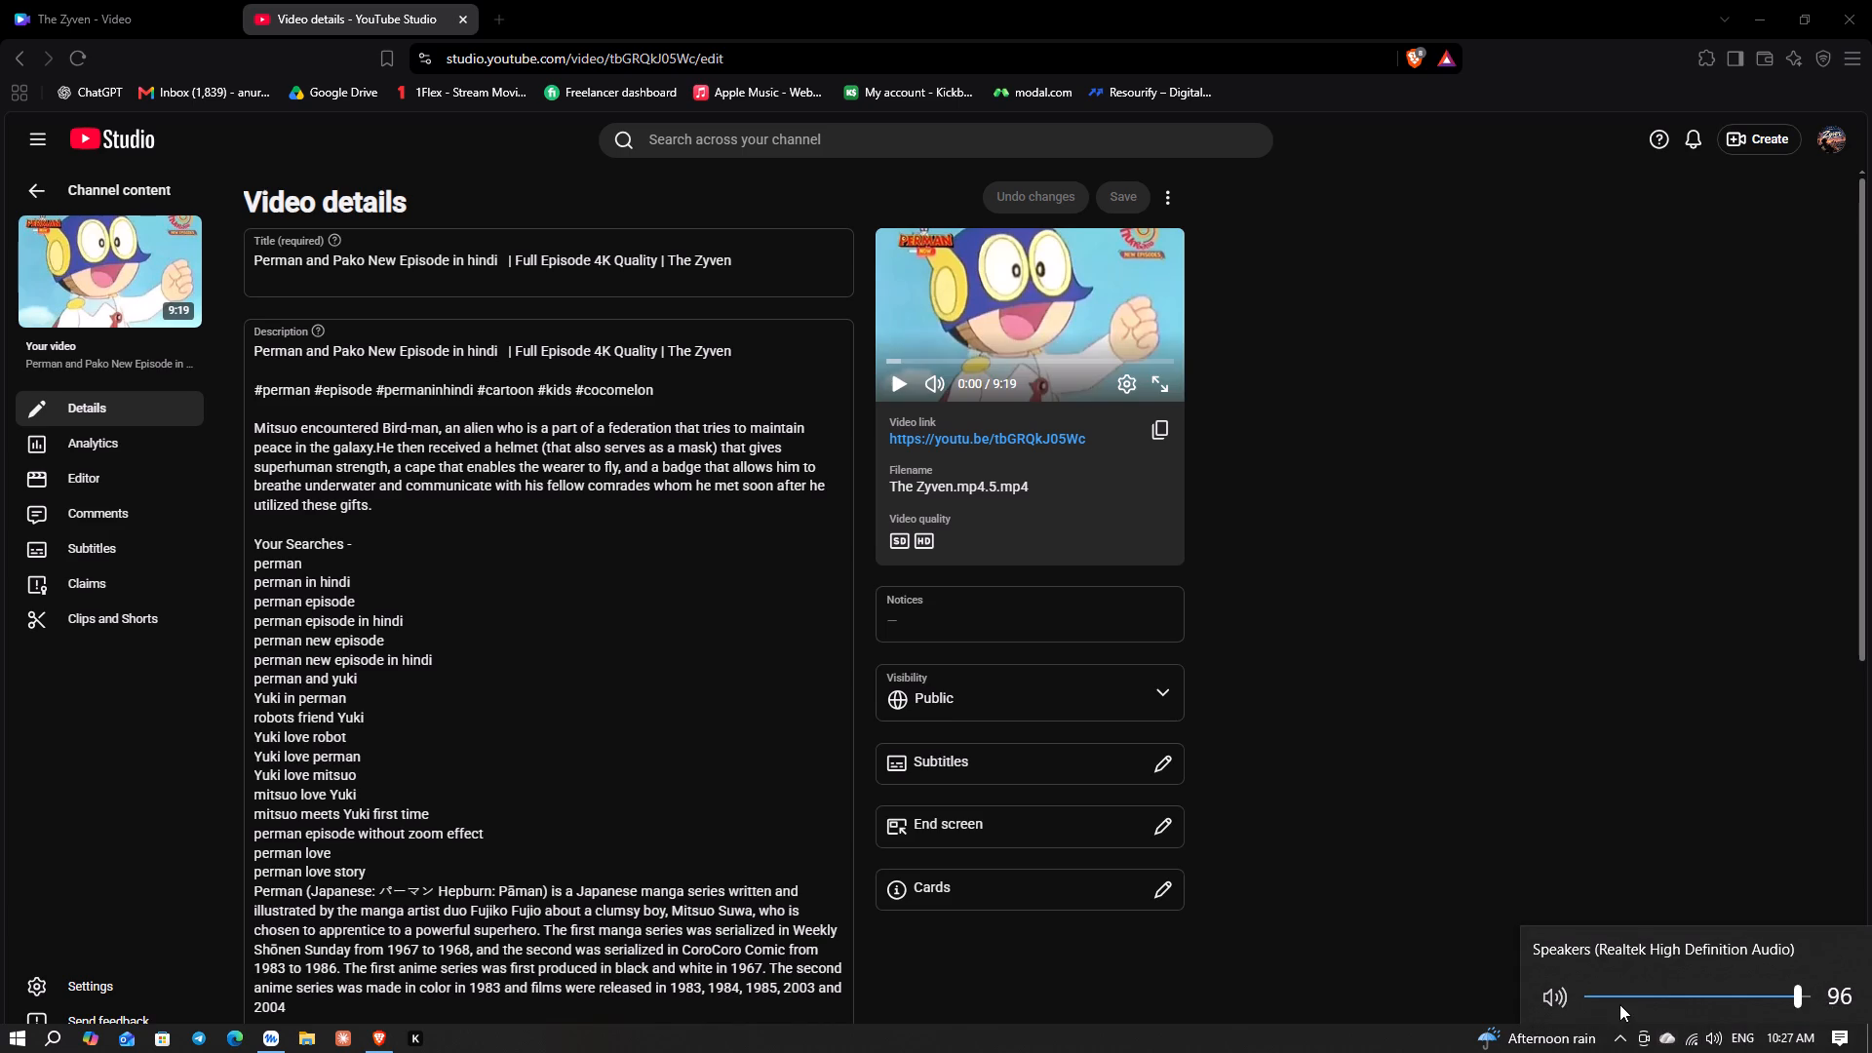
{"action": "left_click", "coordinate": [1620, 999]}
{"action": "left_click", "coordinate": [1555, 738]}
{"action": "left_click", "coordinate": [907, 383]}
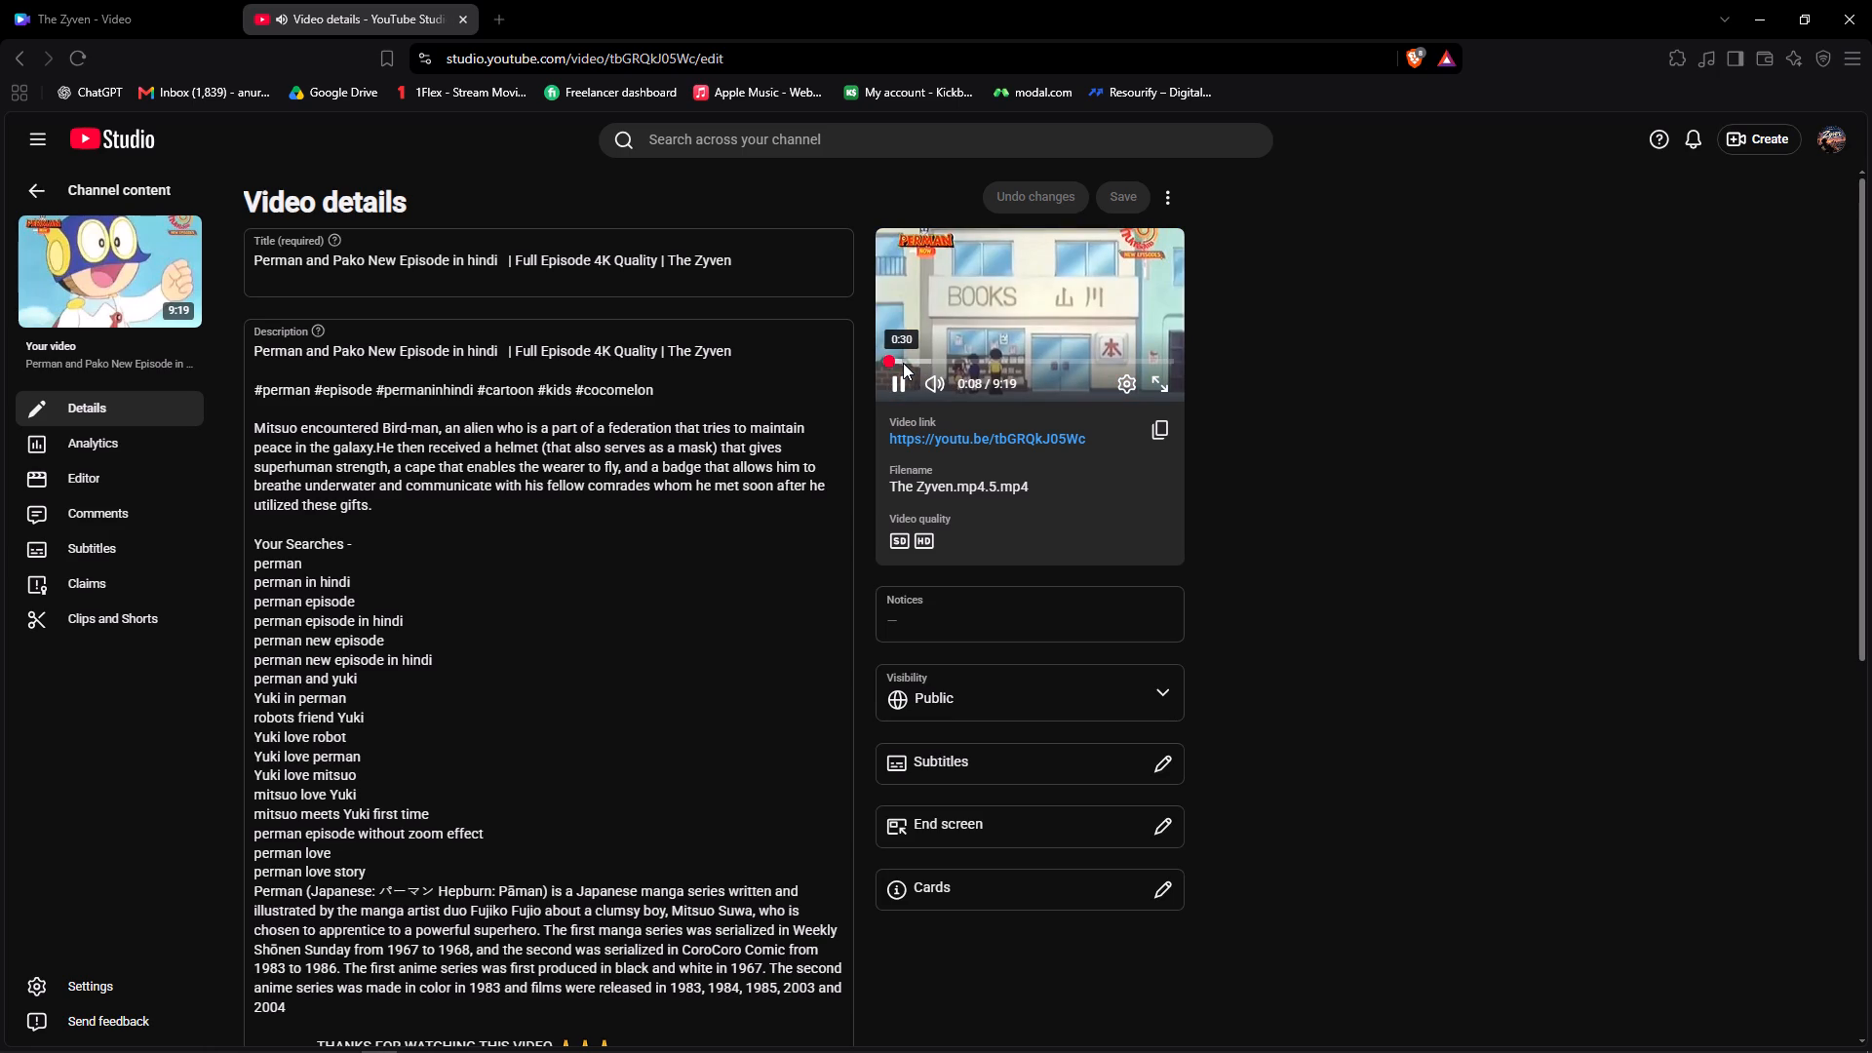
{"action": "left_click", "coordinate": [1016, 323]}
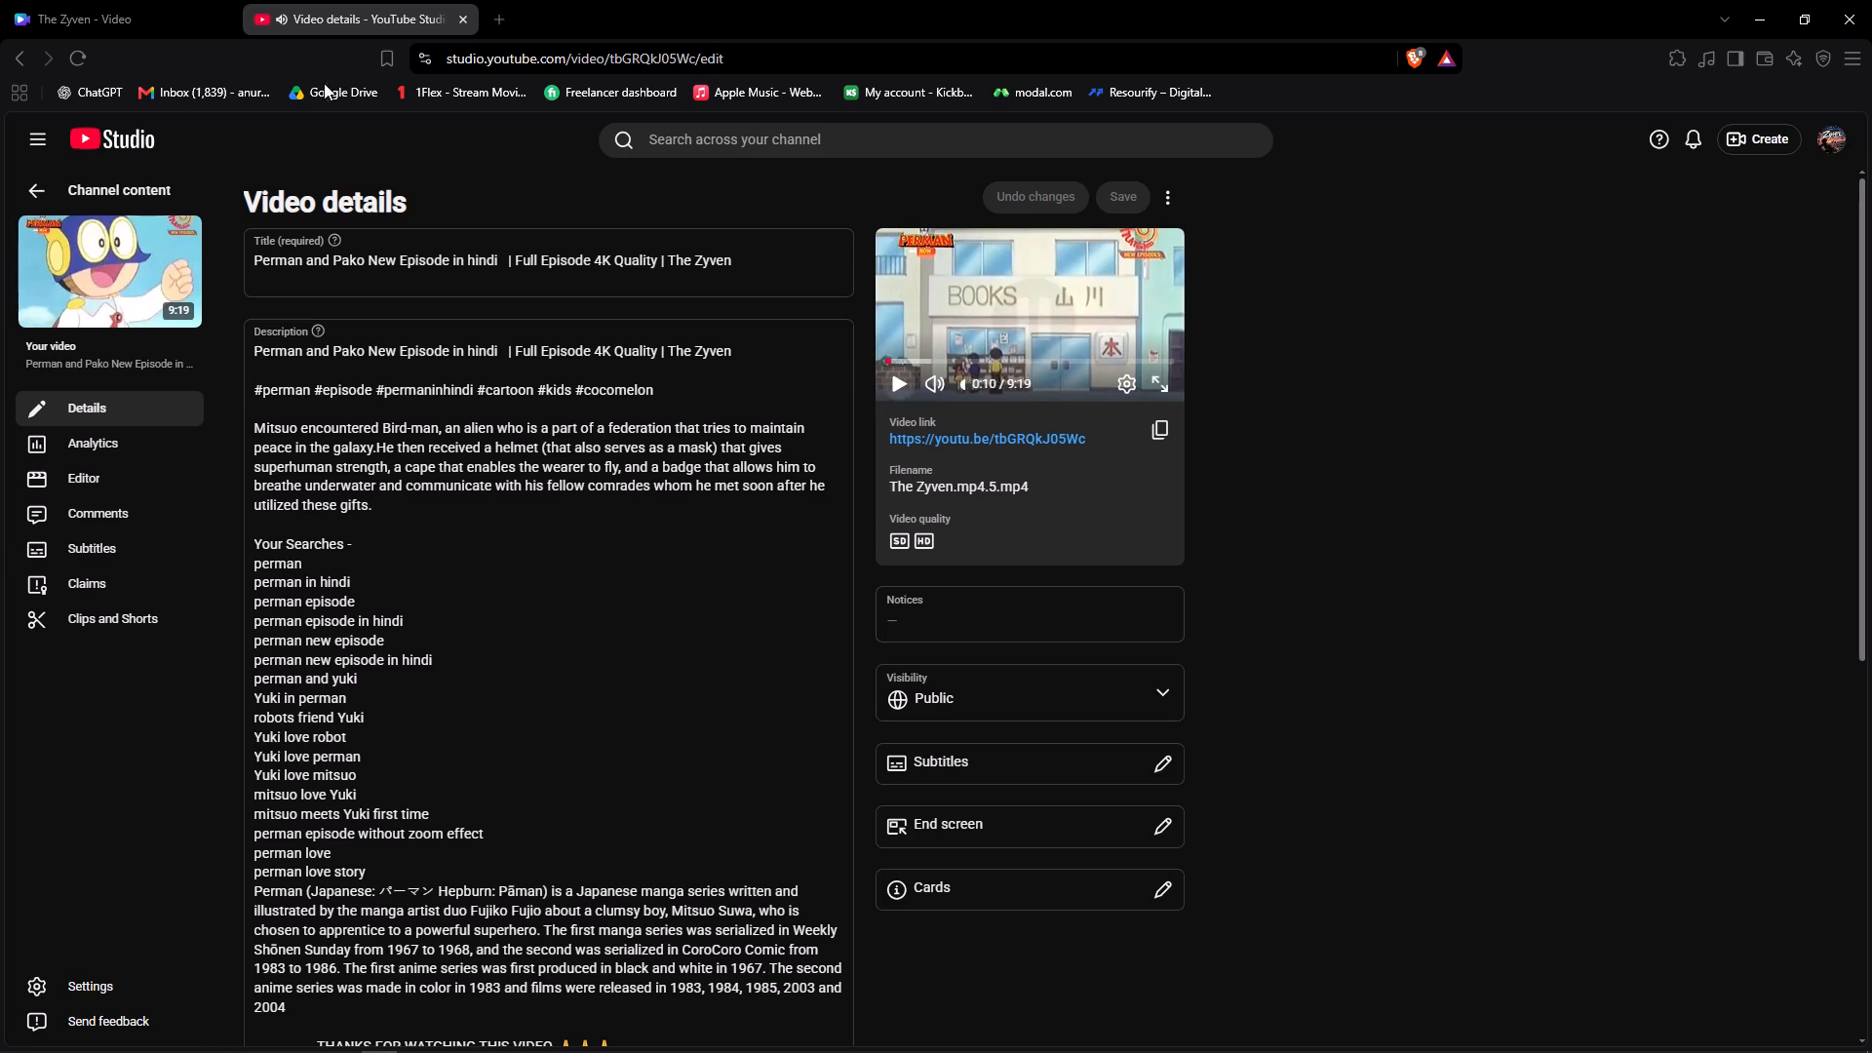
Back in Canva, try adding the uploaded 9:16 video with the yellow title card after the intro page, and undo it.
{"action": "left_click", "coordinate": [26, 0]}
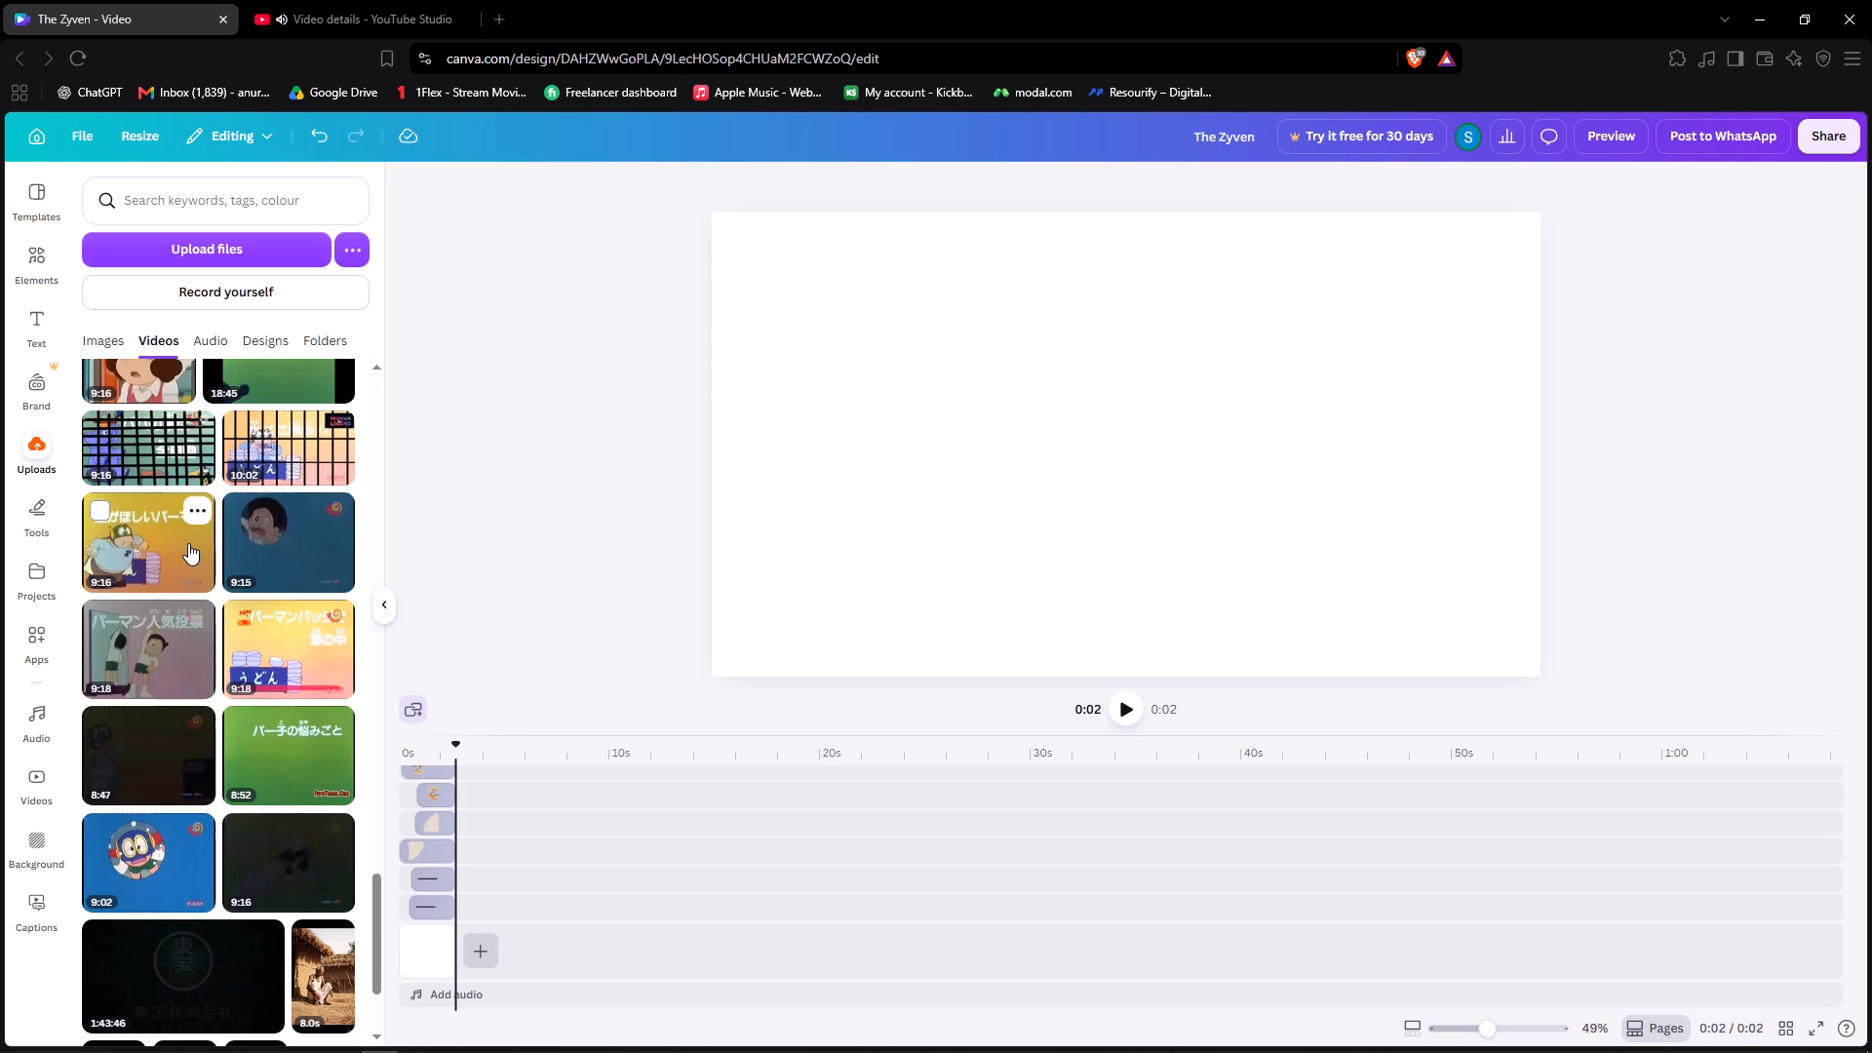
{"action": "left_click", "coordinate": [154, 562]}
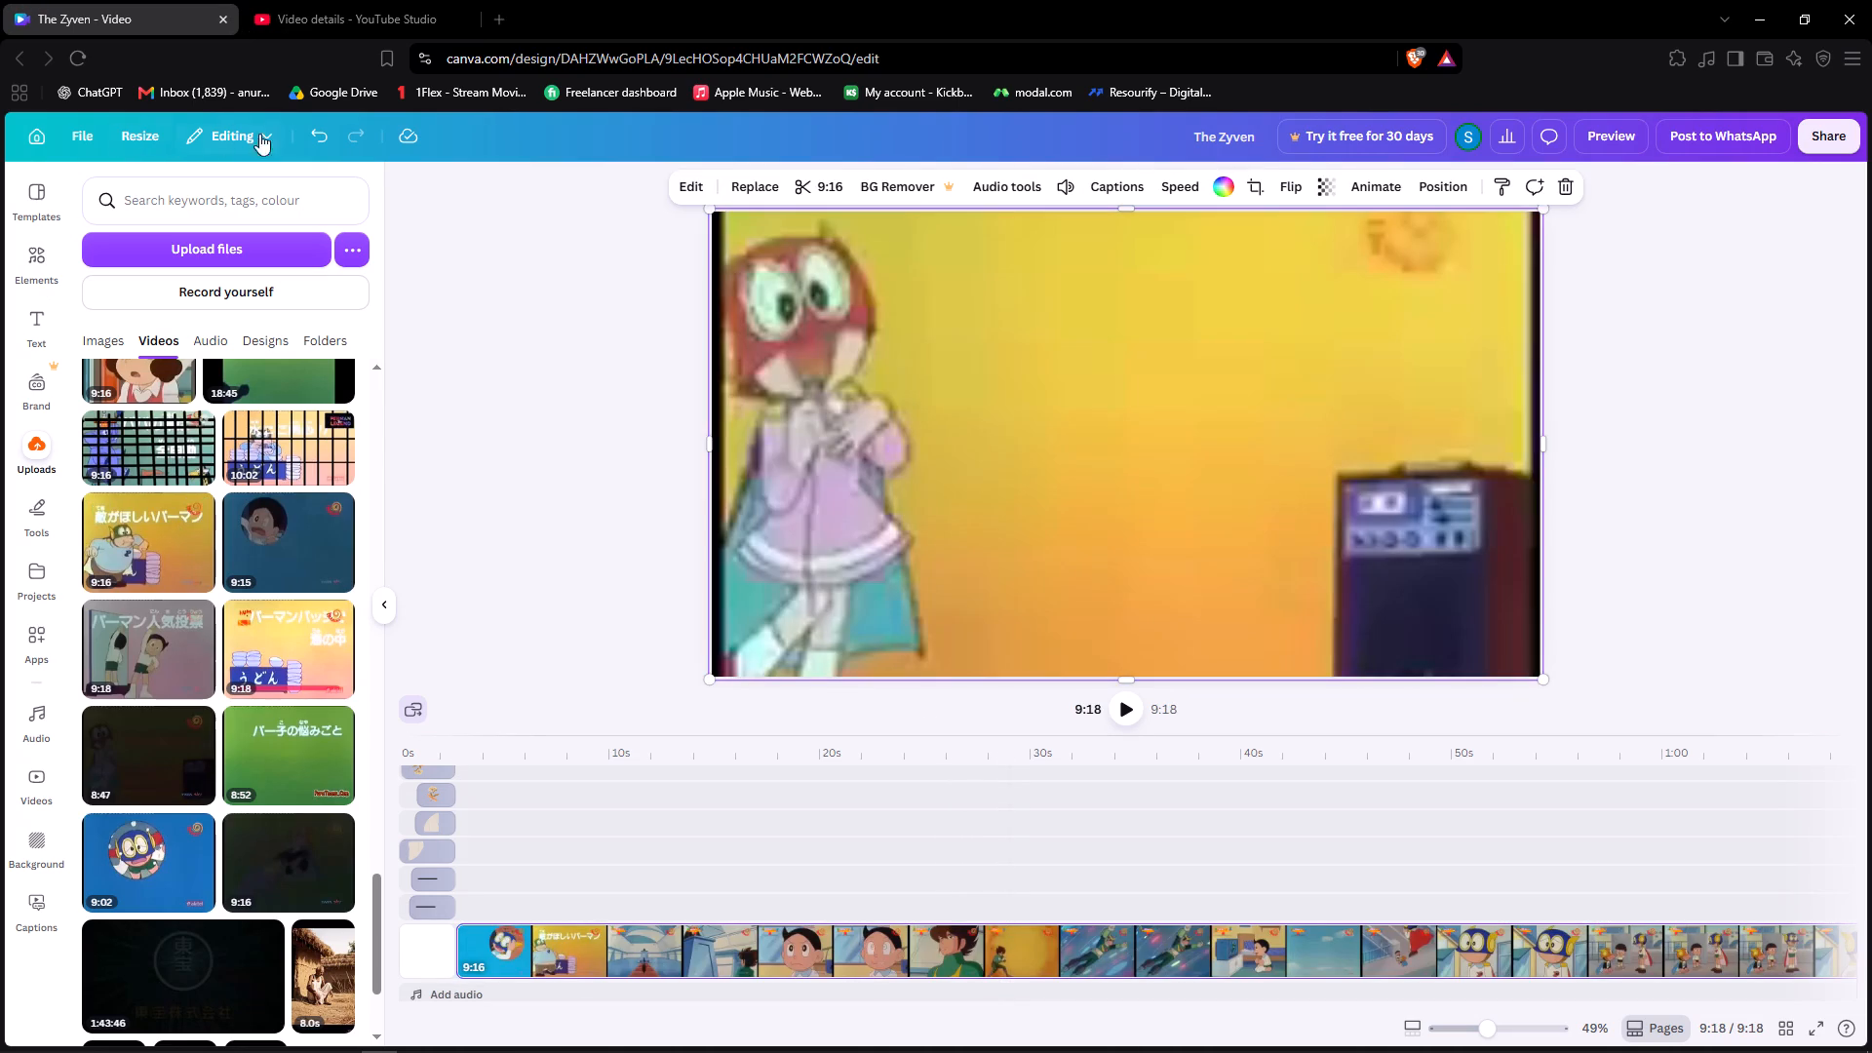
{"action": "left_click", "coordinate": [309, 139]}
Add the uploaded 18:45 video with the green opening frame after the intro page.
{"action": "scroll", "coordinate": [229, 457], "scroll_direction": "up", "scroll_amount": 1}
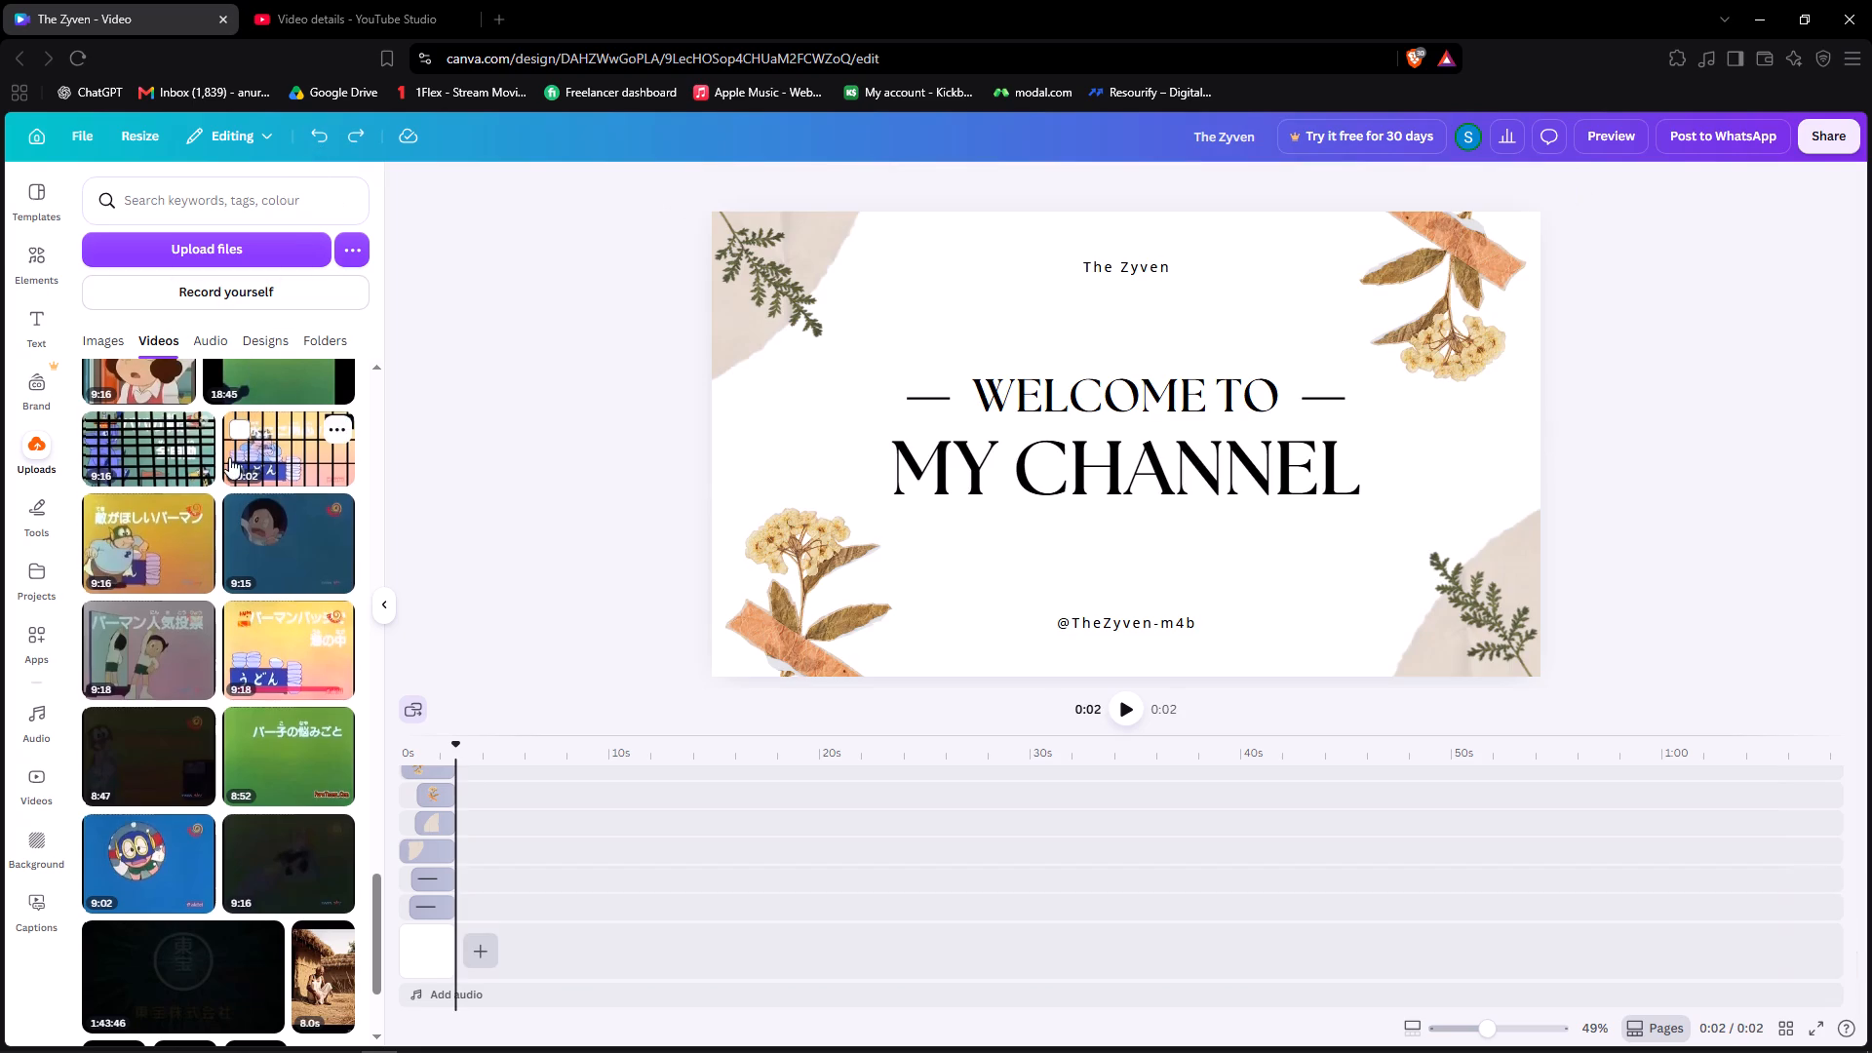
{"action": "scroll", "coordinate": [229, 457], "scroll_direction": "up", "scroll_amount": 1}
{"action": "left_click", "coordinate": [289, 567]}
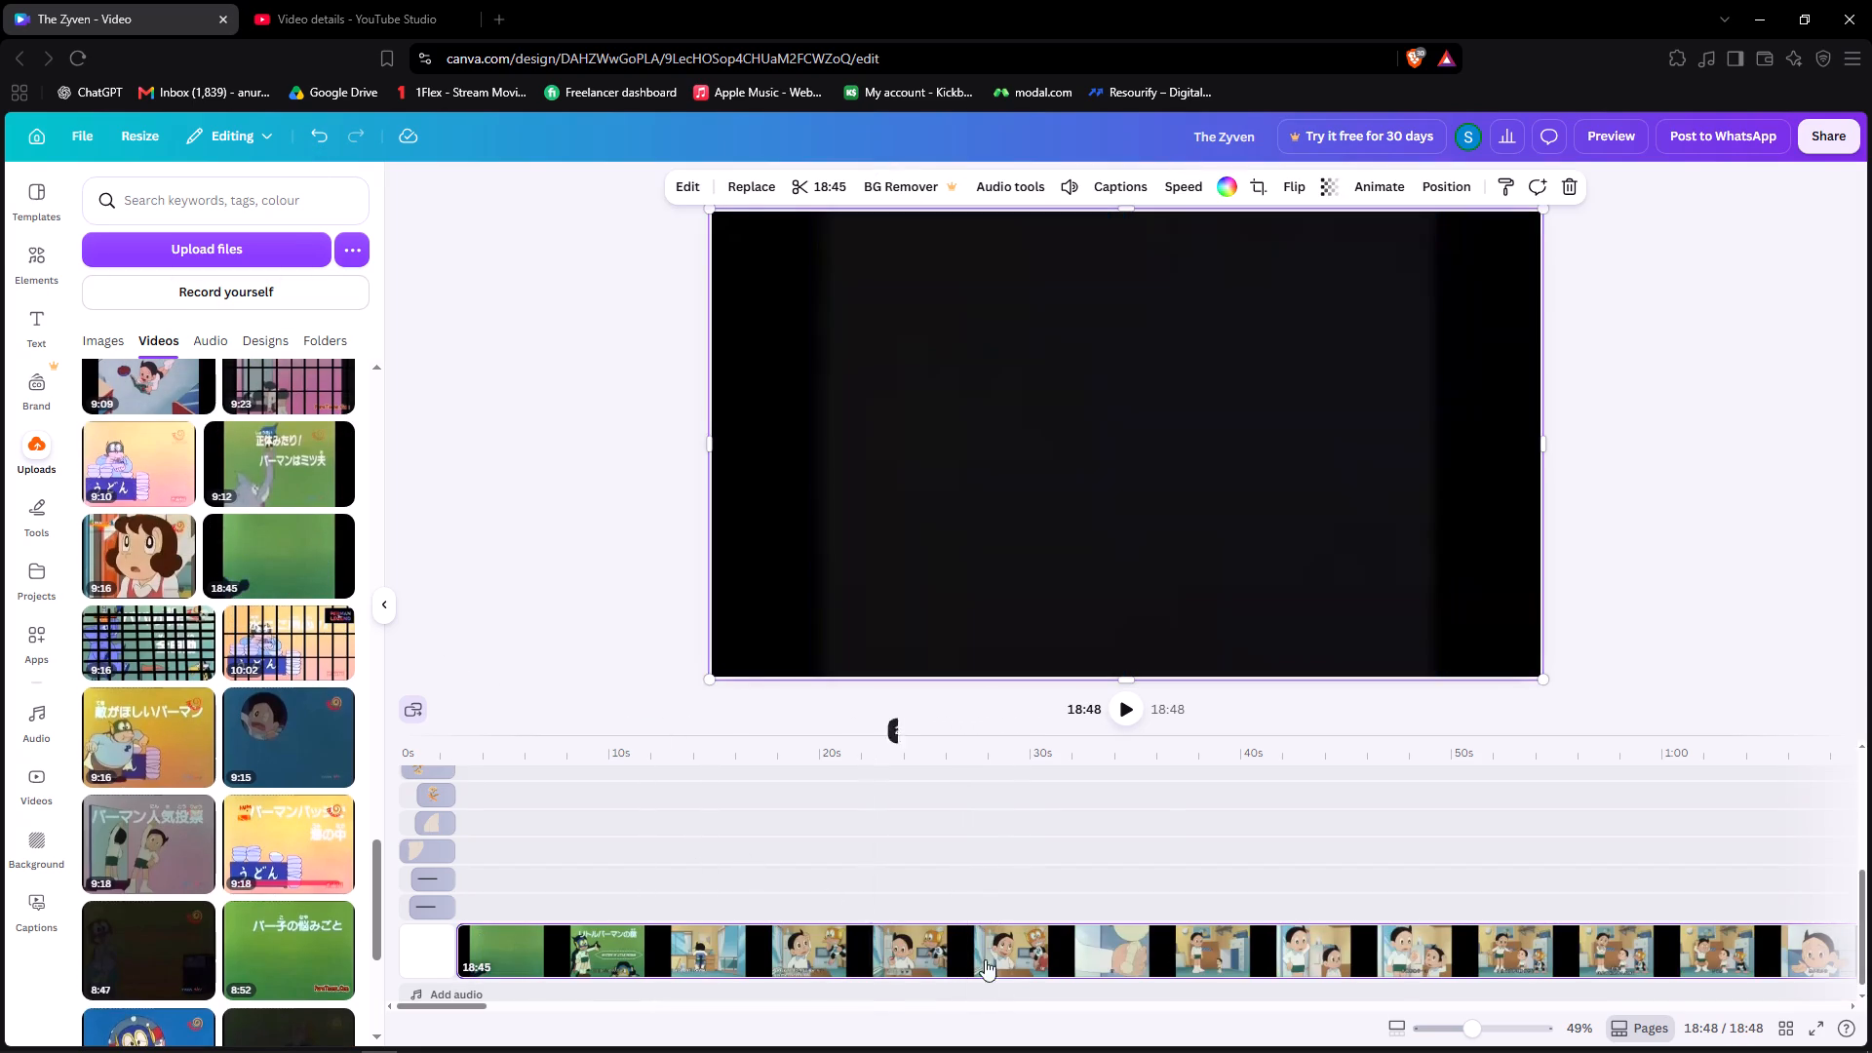
Look through the added 18:45 video's frames along the timeline, including its ending.
{"action": "double_click", "coordinate": [1356, 1005]}
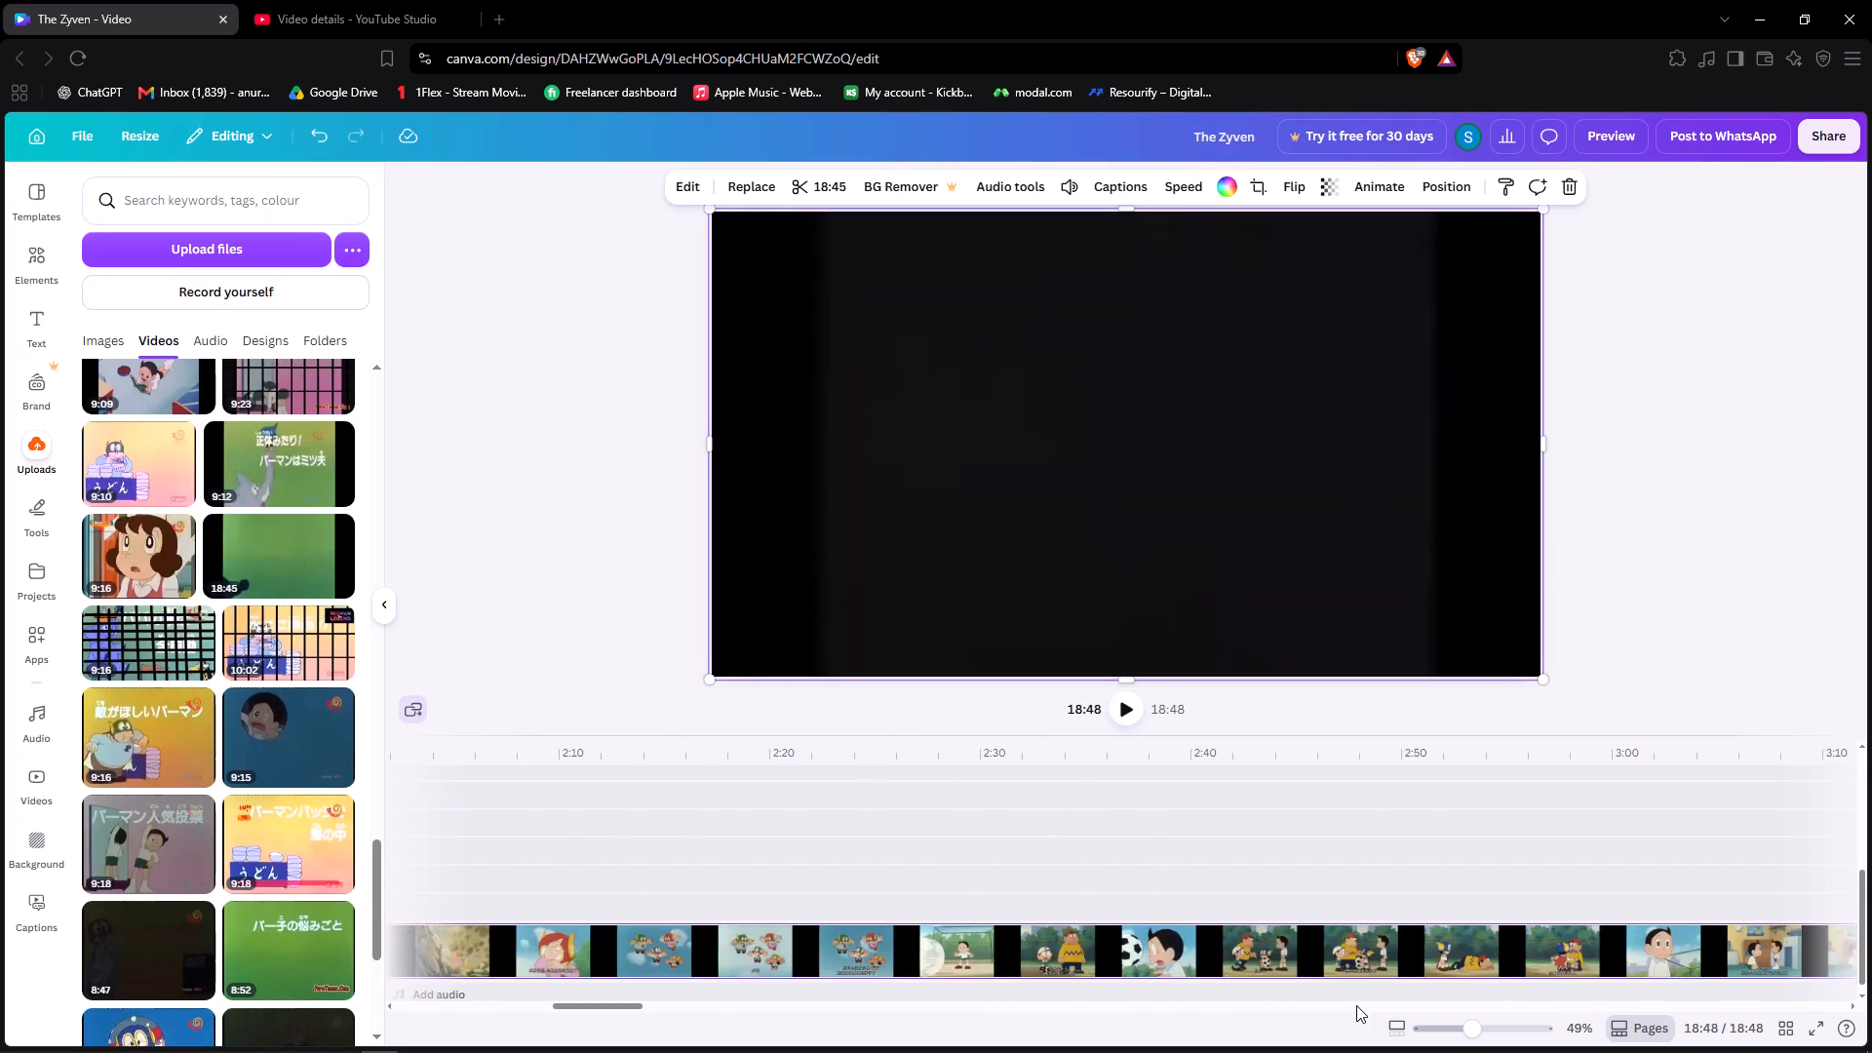
{"action": "left_click", "coordinate": [1356, 1005]}
{"action": "left_click", "coordinate": [1356, 1005]}
{"action": "double_click", "coordinate": [1356, 1005]}
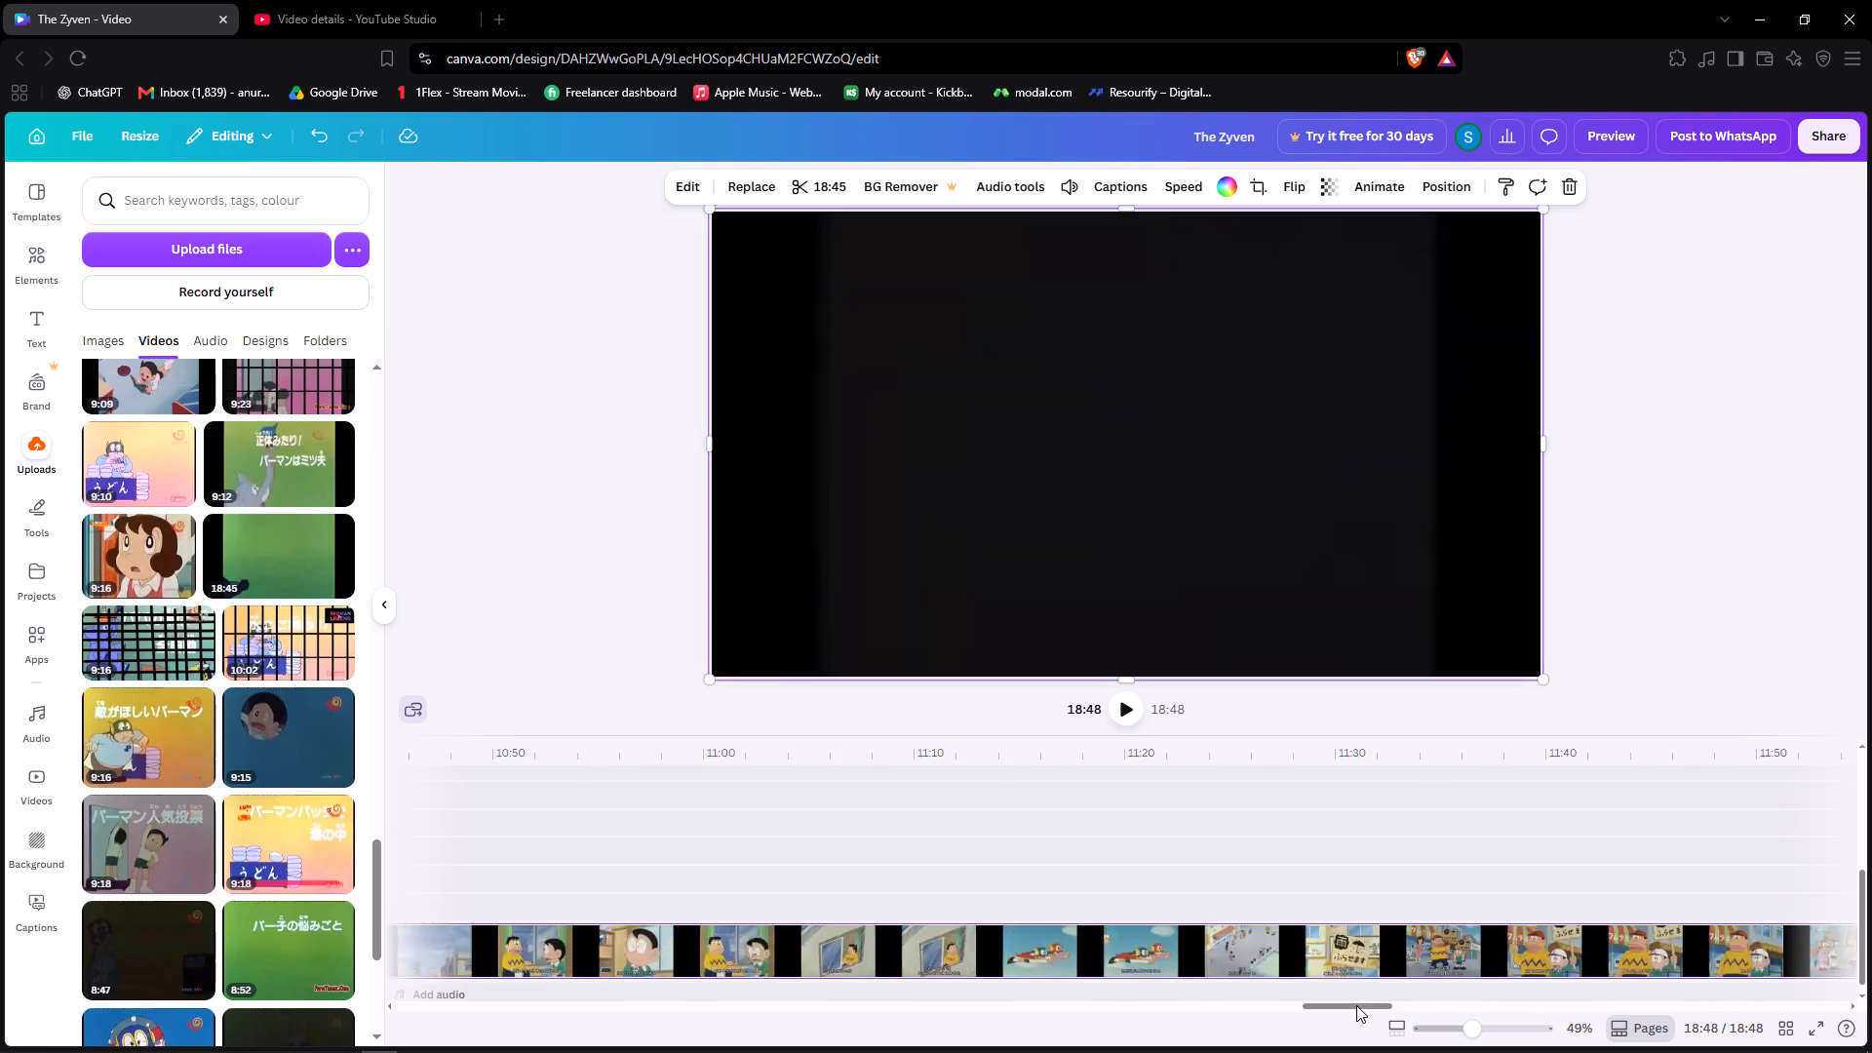
{"action": "left_click_drag", "start_coordinate": [1467, 1005], "coordinate": [1839, 993]}
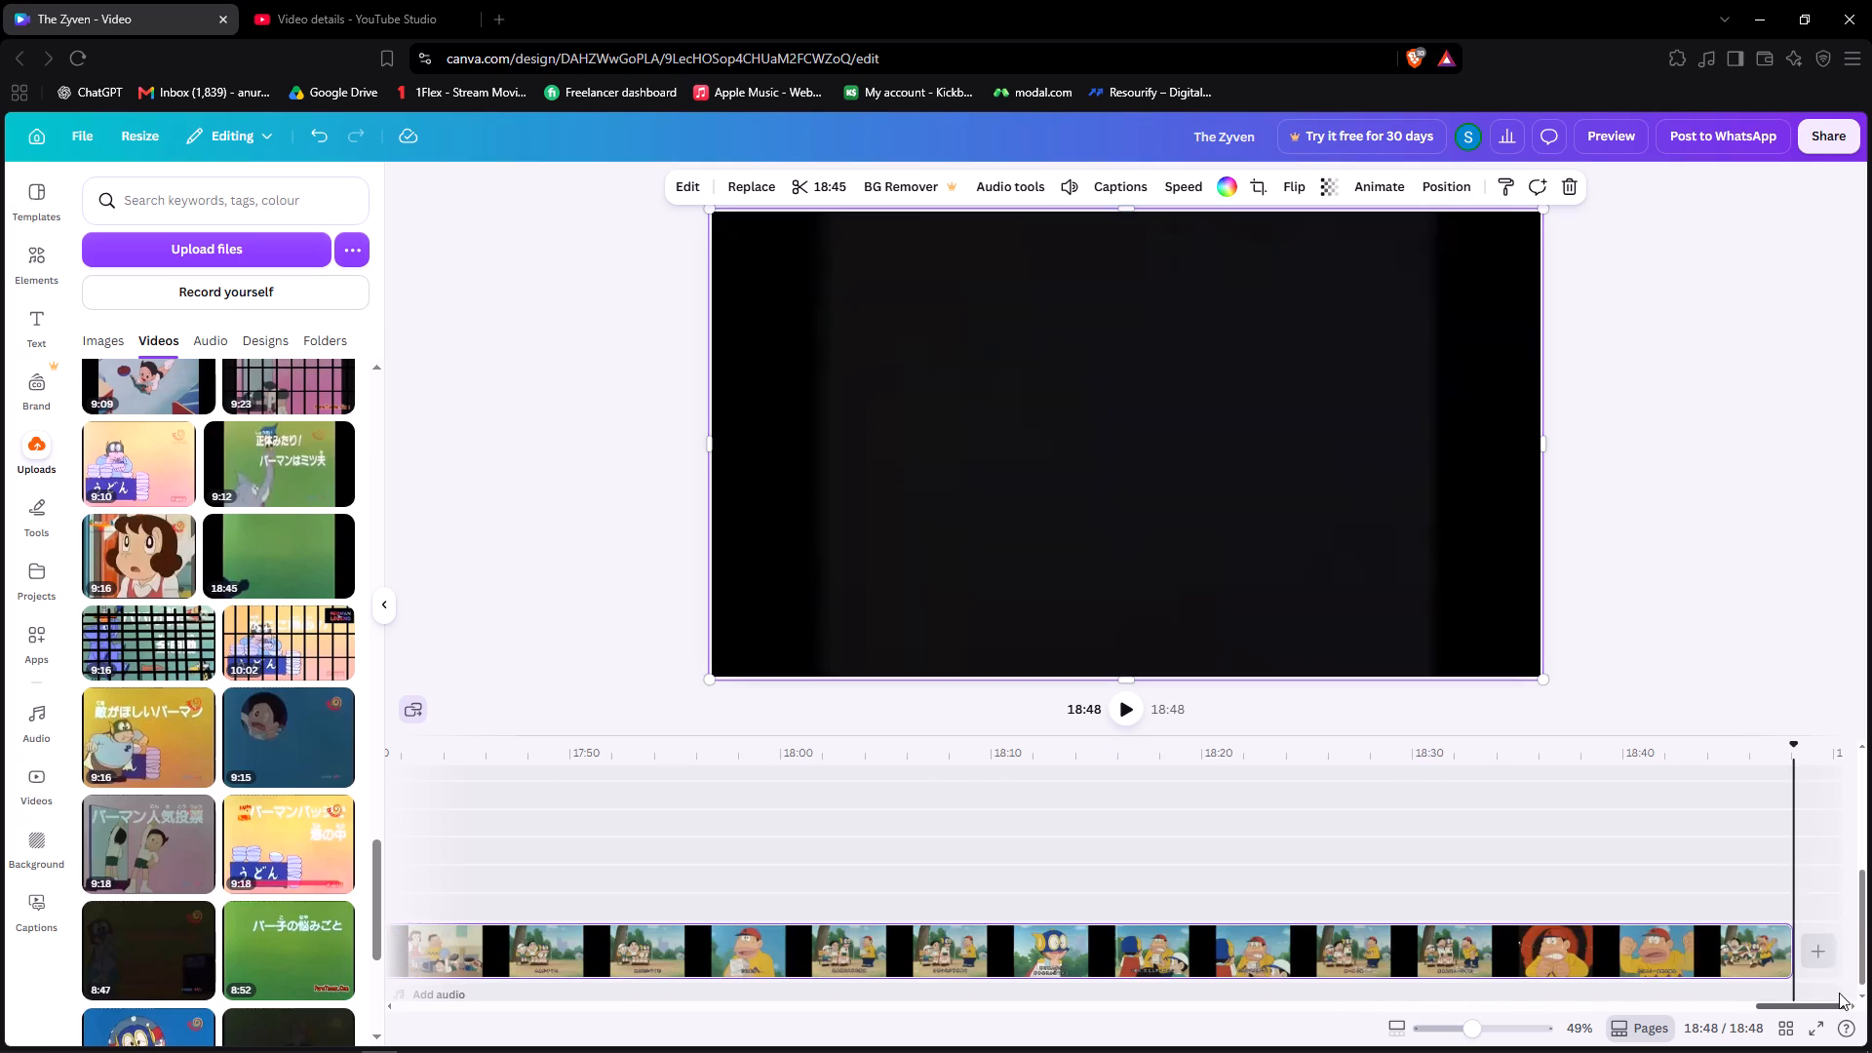
{"action": "left_click_drag", "start_coordinate": [1839, 993], "coordinate": [1871, 980]}
{"action": "left_click_drag", "start_coordinate": [1798, 1004], "coordinate": [1673, 1007]}
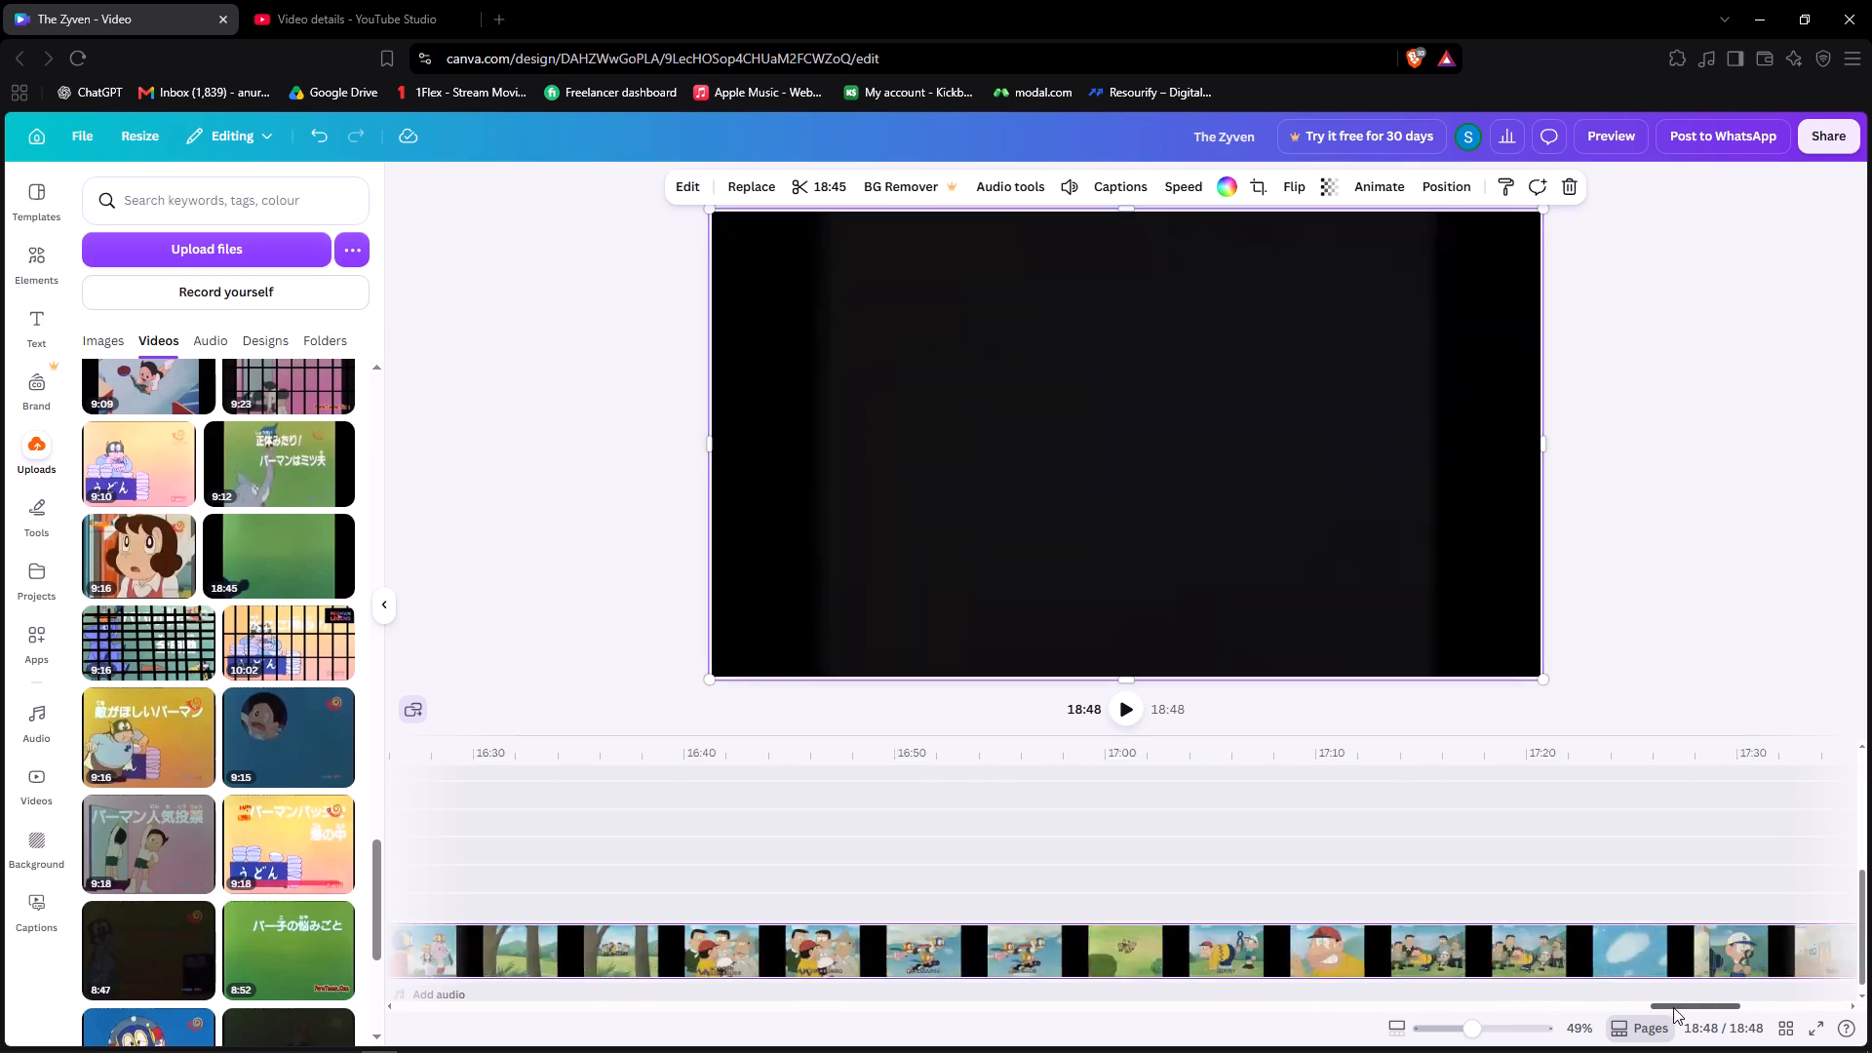
{"action": "left_click_drag", "start_coordinate": [1673, 1007], "coordinate": [1662, 1009]}
Return to YouTube Studio and preview "PERMAN CARTOON IN HINDI | NEW EPISODES | THE ZYVEN" from its details page, skipping ahead to several moments.
{"action": "left_click", "coordinate": [349, 0]}
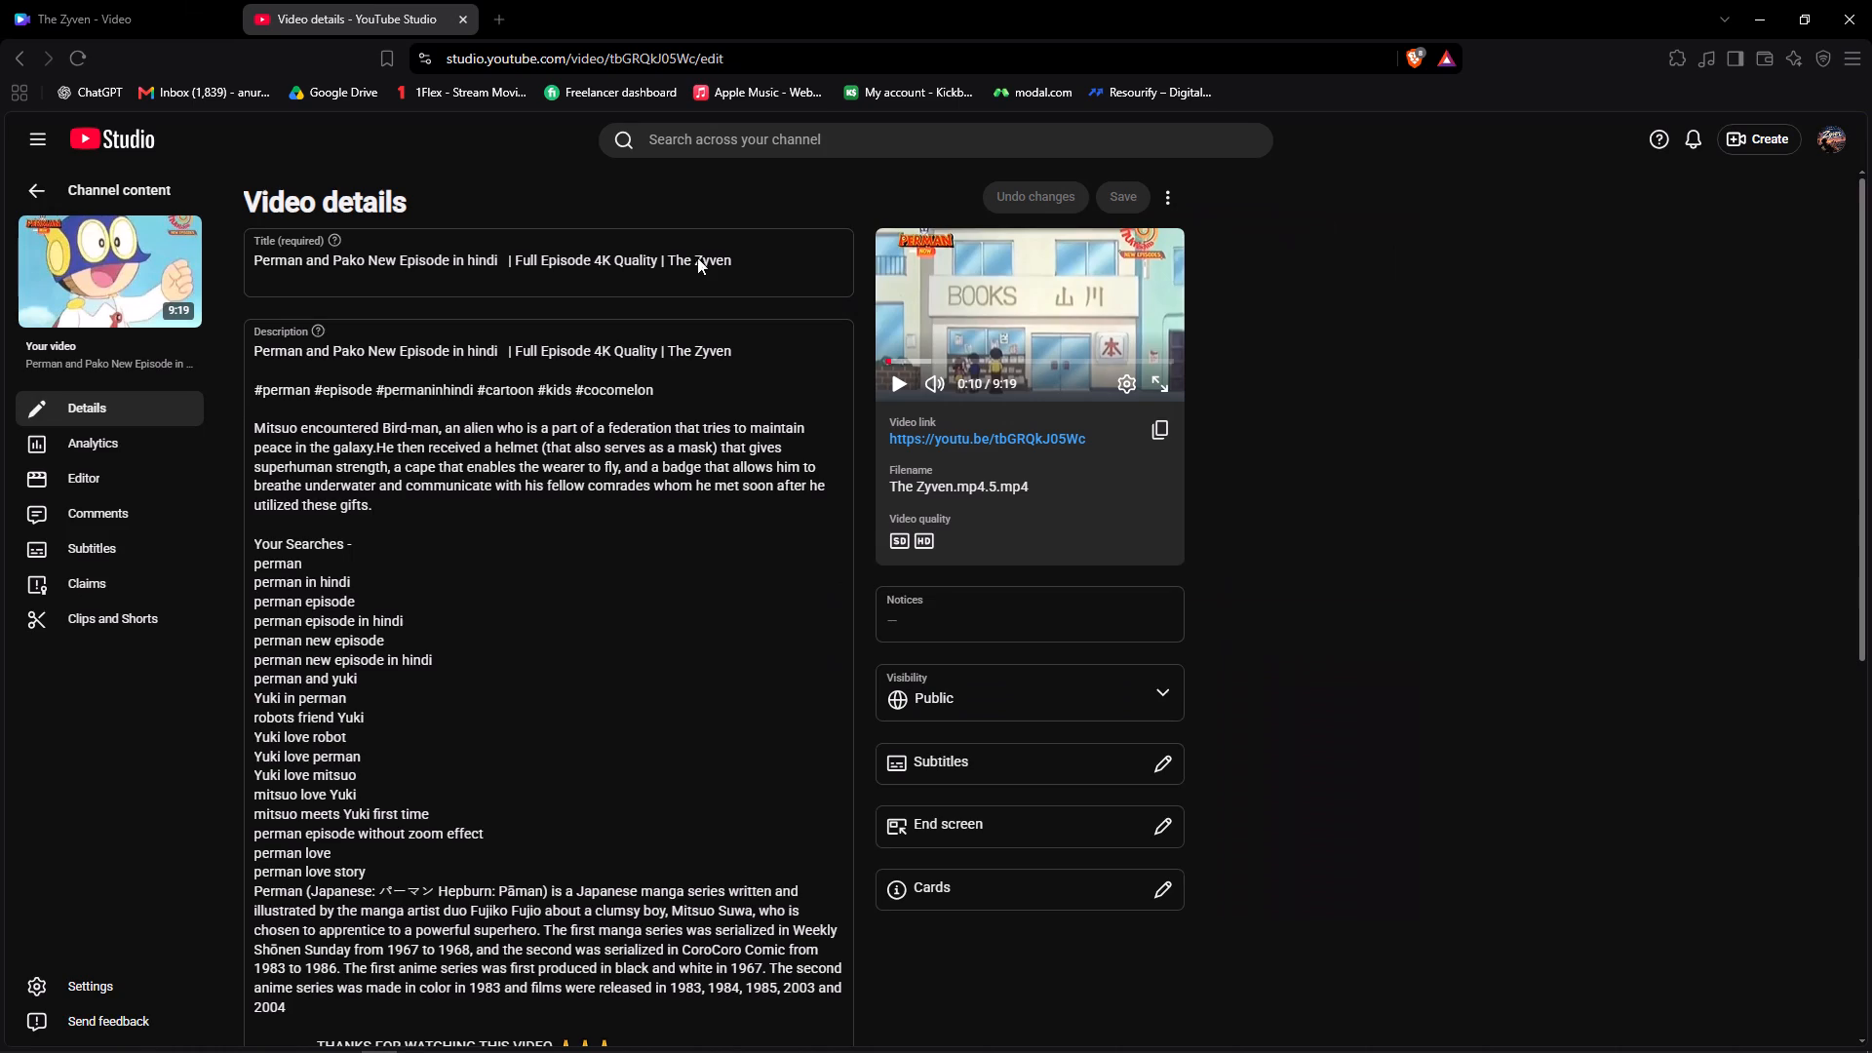
{"action": "left_click", "coordinate": [60, 184]}
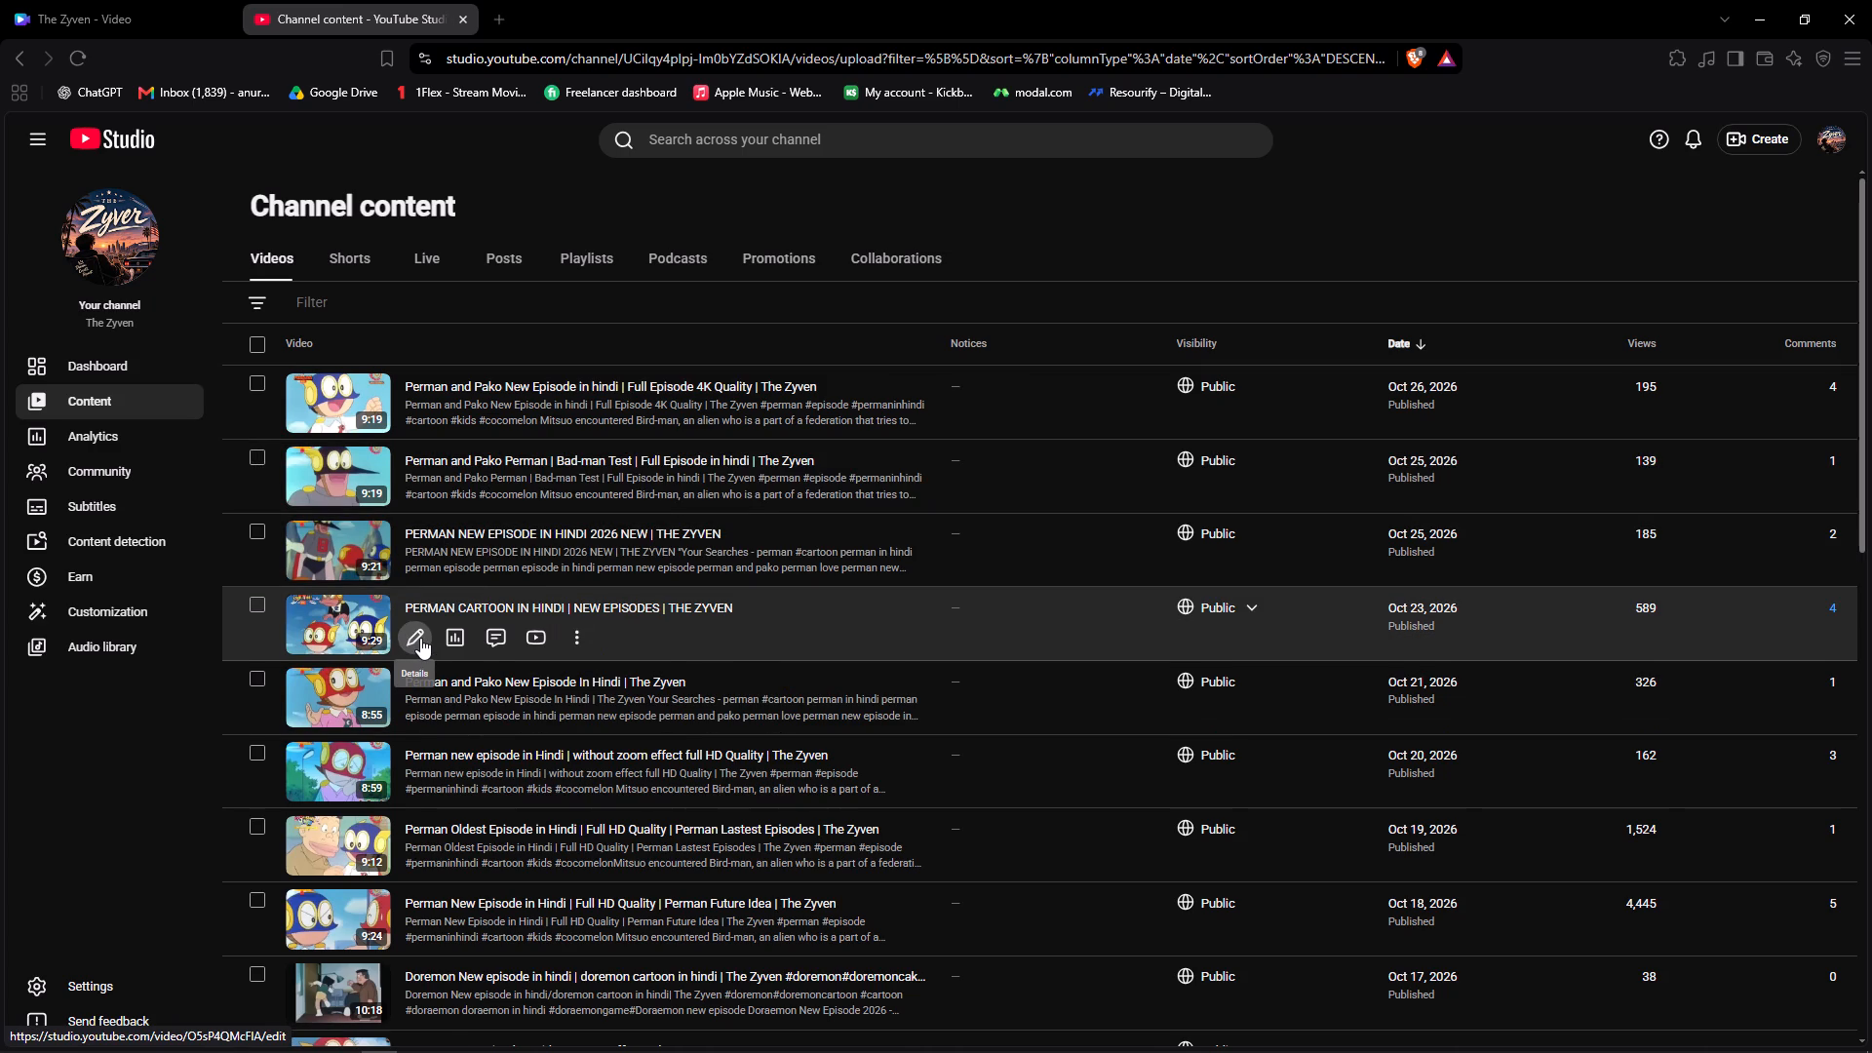
{"action": "left_click", "coordinate": [421, 636]}
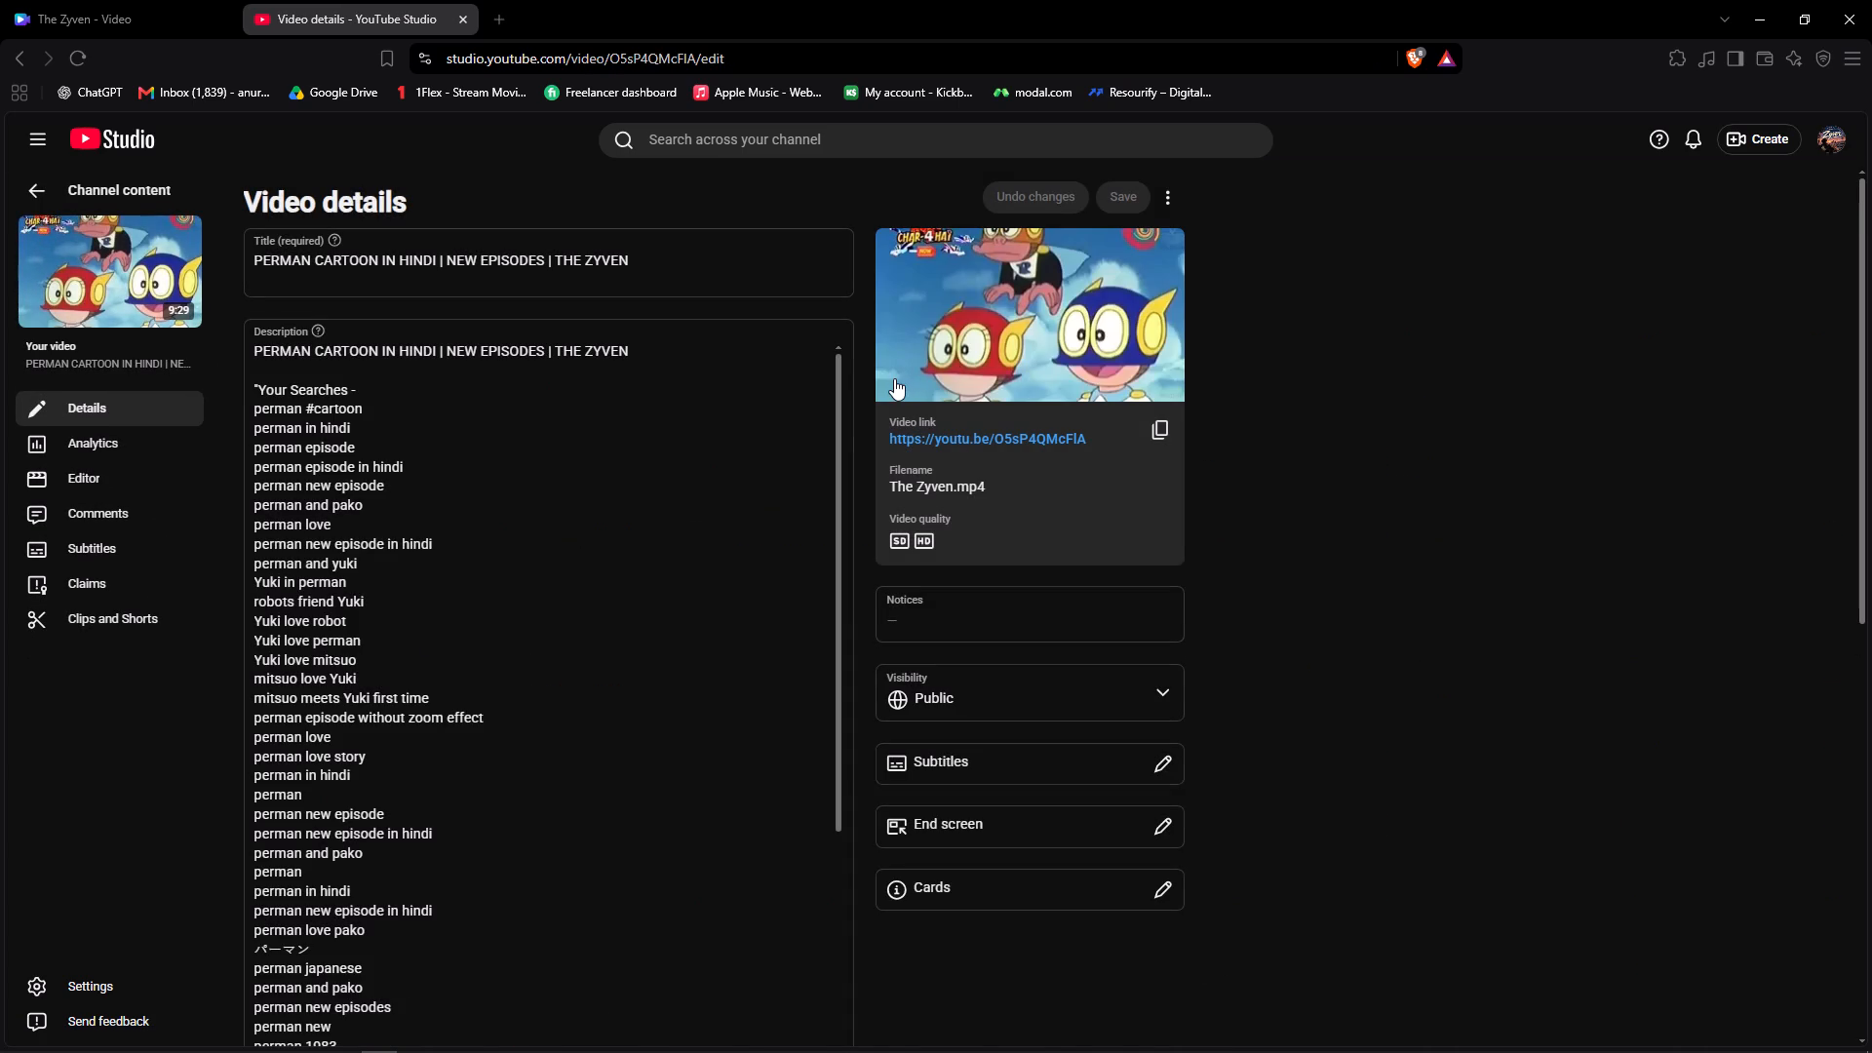
{"action": "left_click", "coordinate": [896, 379]}
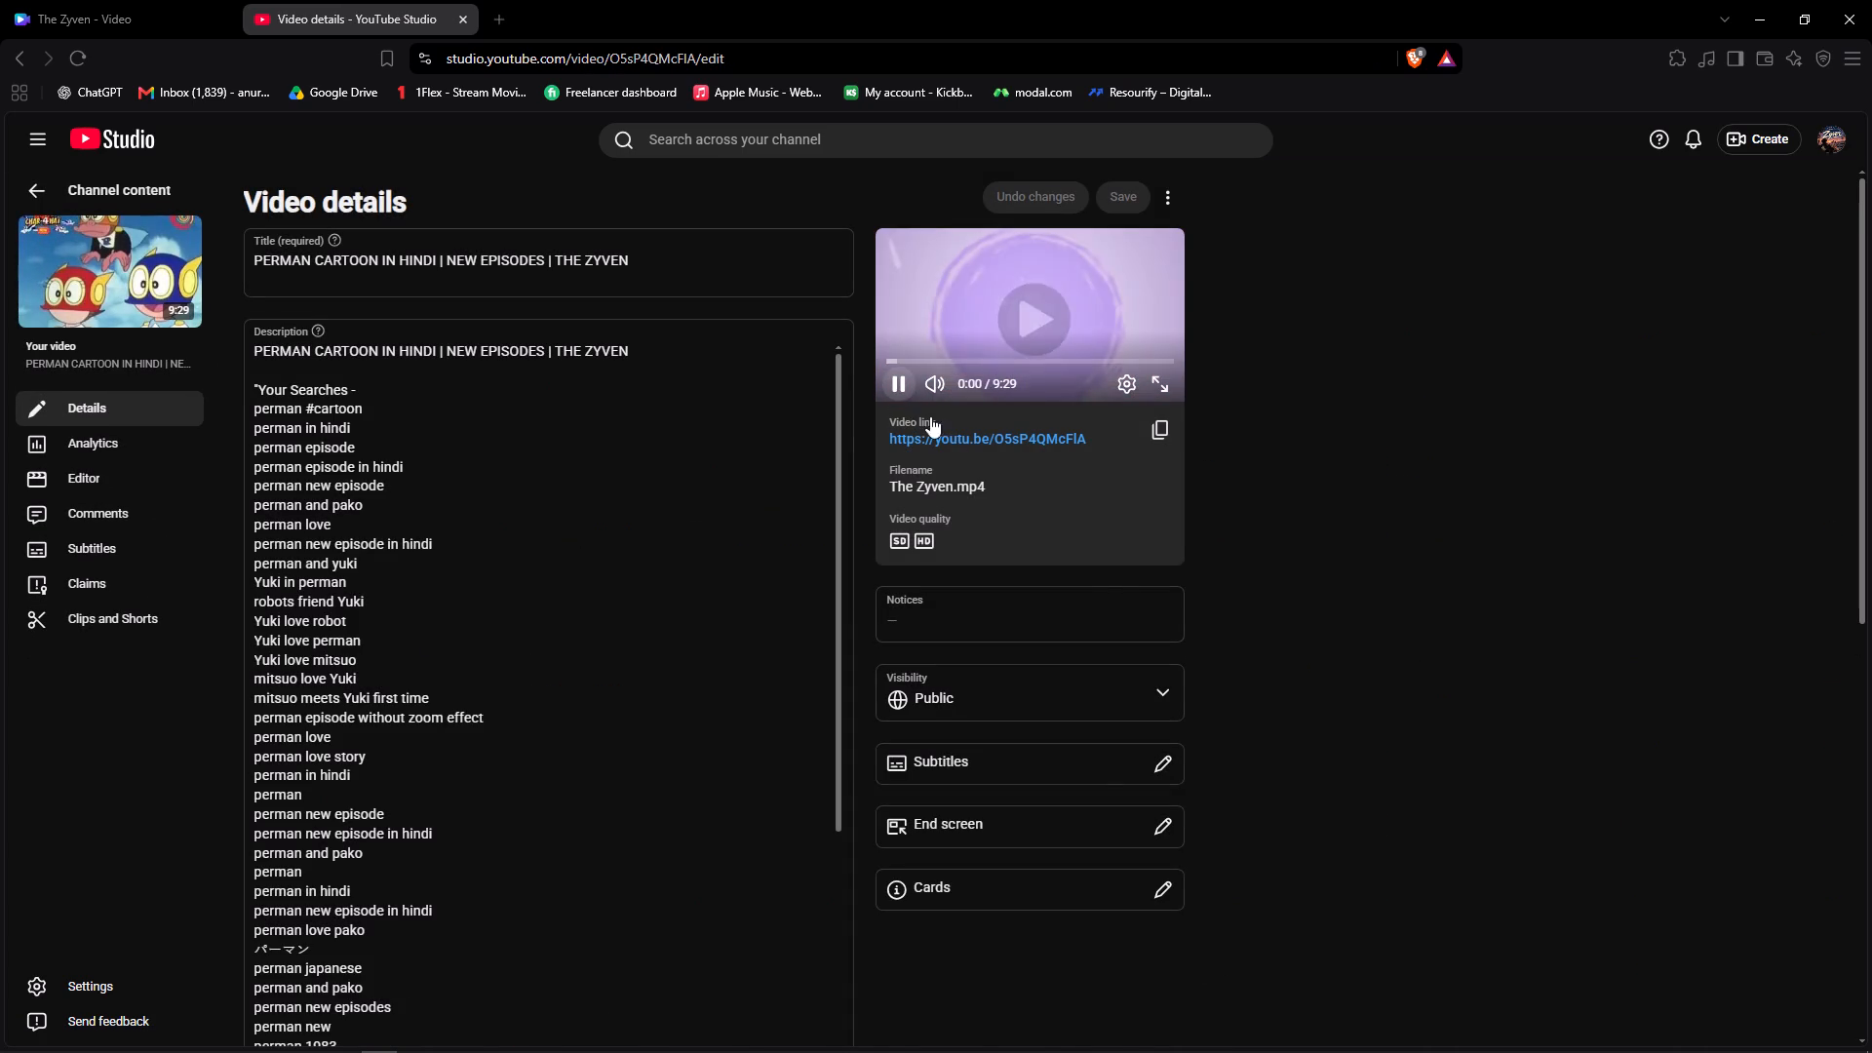
{"action": "left_click", "coordinate": [906, 362]}
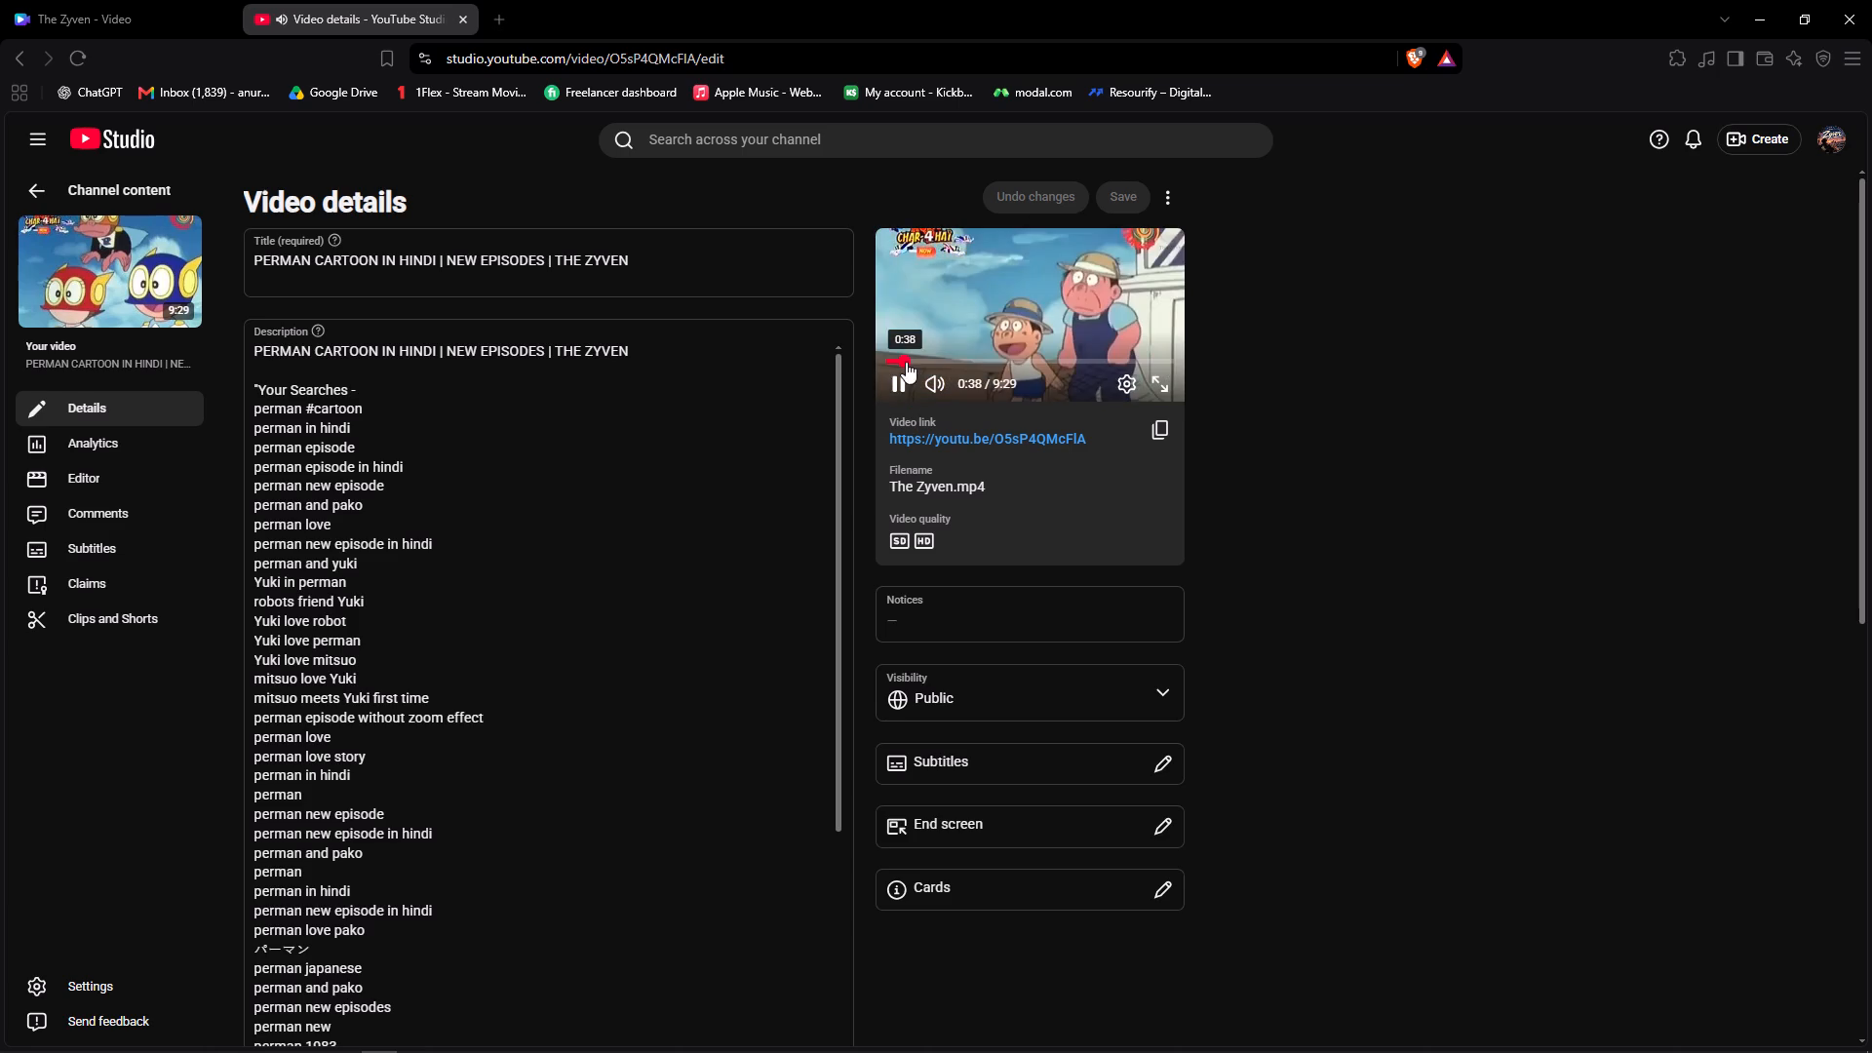
{"action": "left_click", "coordinate": [971, 357]}
{"action": "left_click", "coordinate": [1016, 359]}
Return to the channel's video list and open the analytics of "Perman and Pako New Episode In Hindi | The Zyven".
{"action": "left_click", "coordinate": [40, 178]}
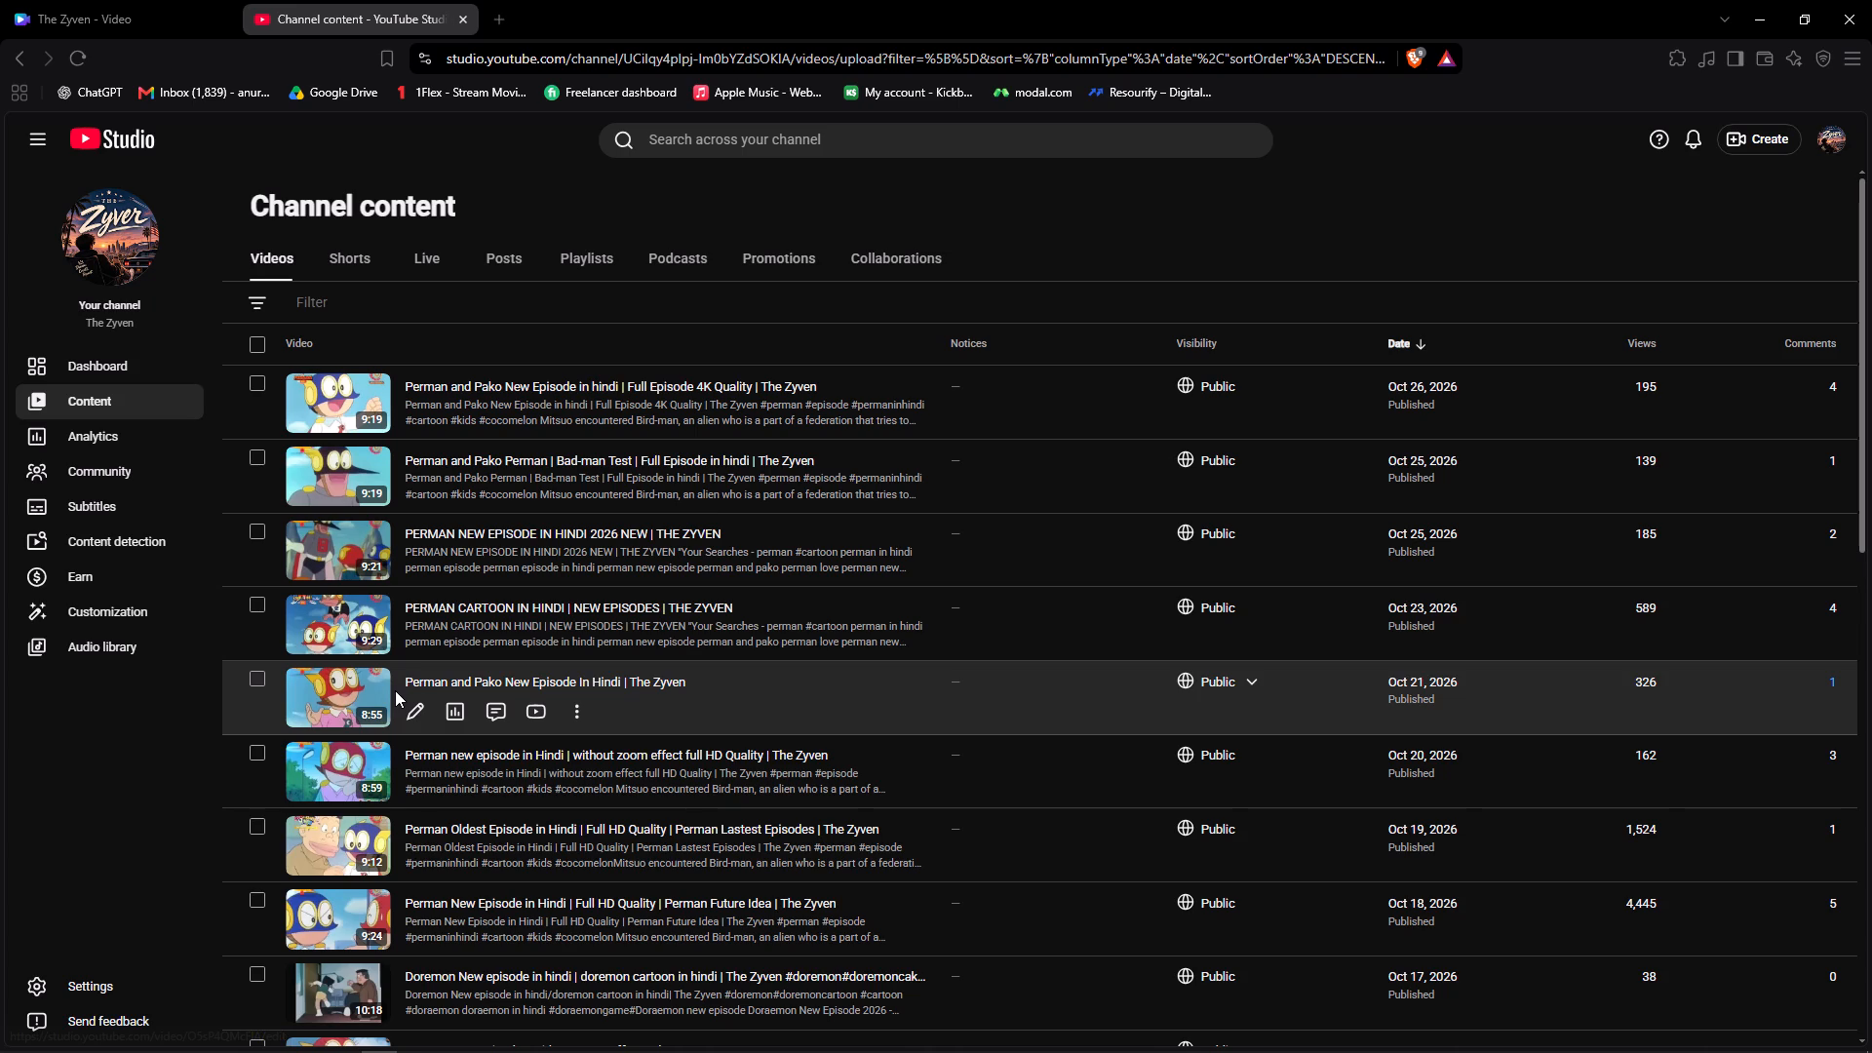
{"action": "left_click", "coordinate": [467, 721]}
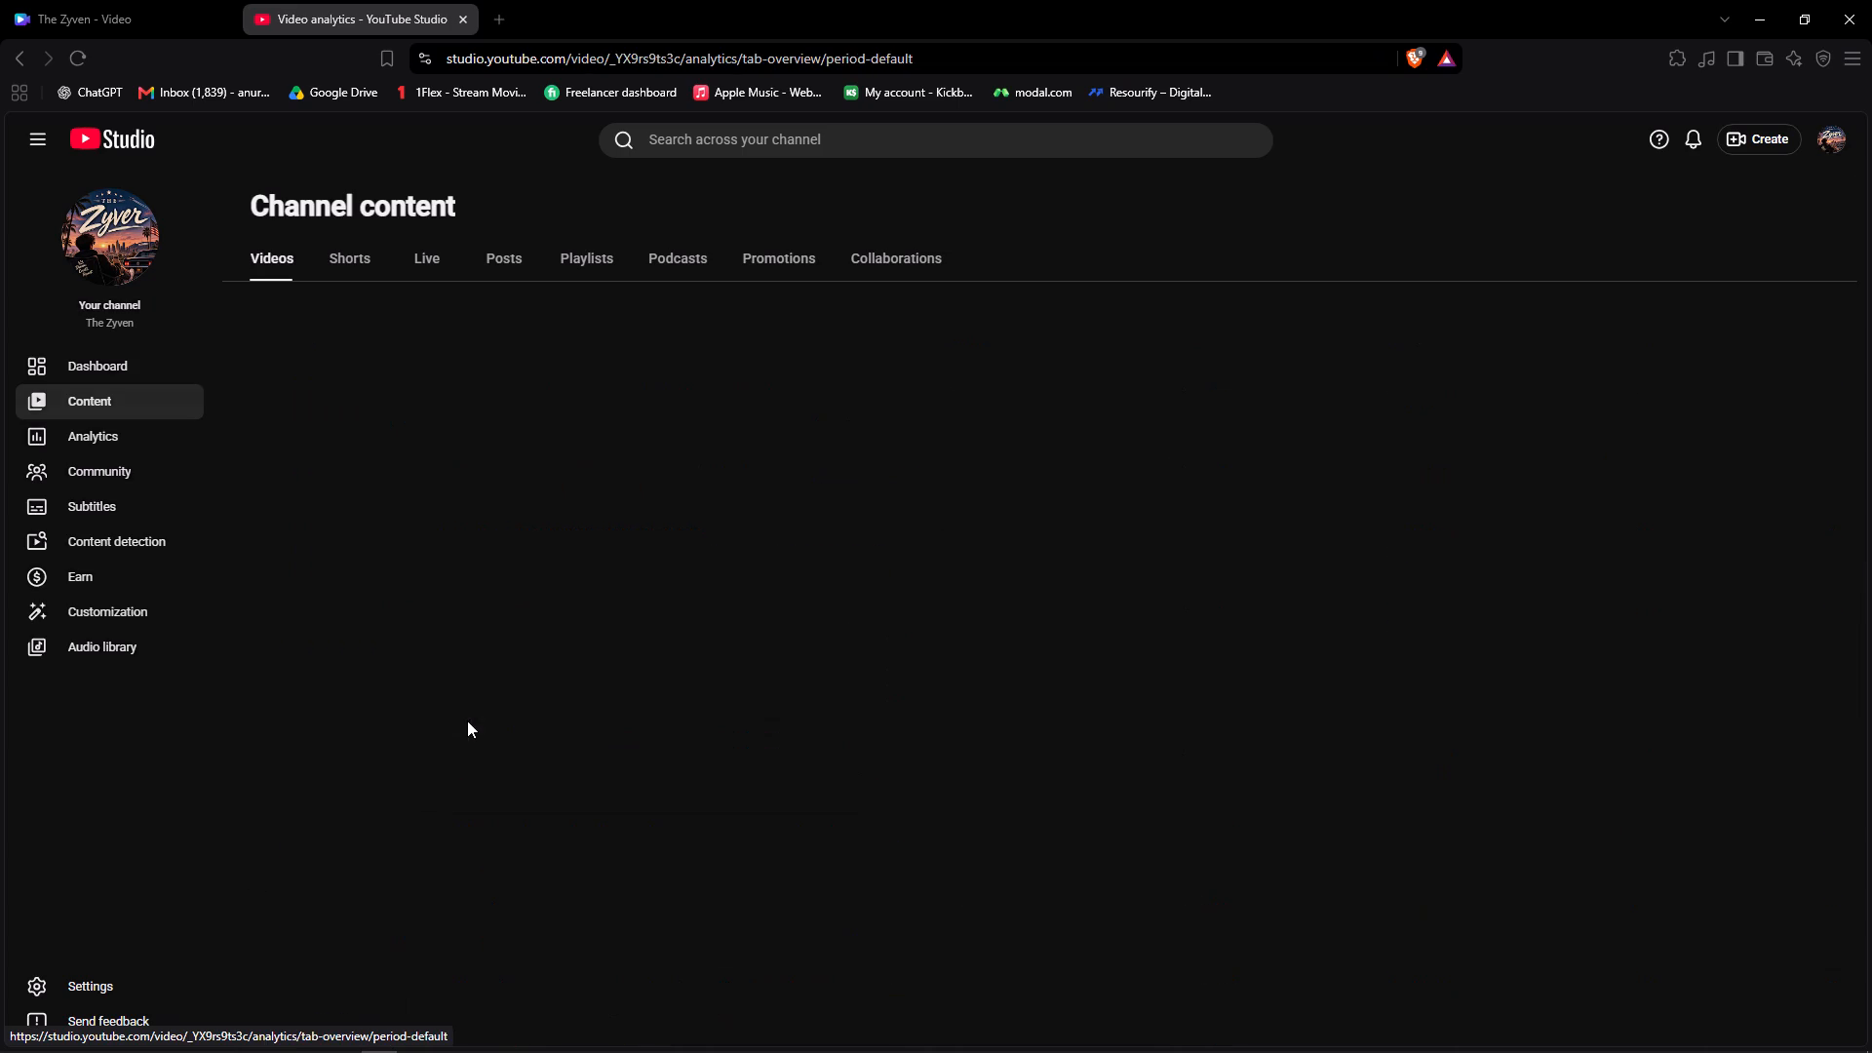